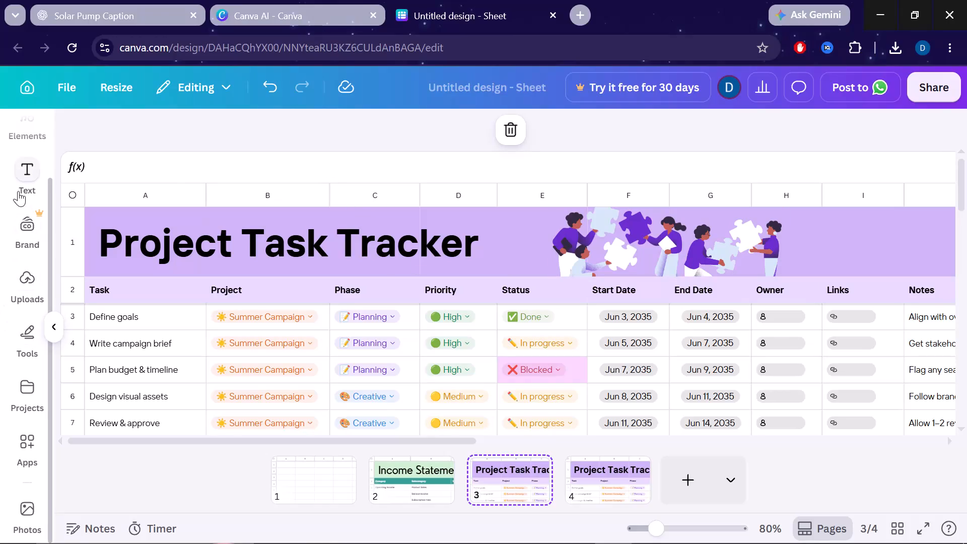
# From the Canva home page, use Magic Layers to split the two-farmer Shakti Soker Water Pump quote image into editable layers.
pyautogui.click(28, 93)
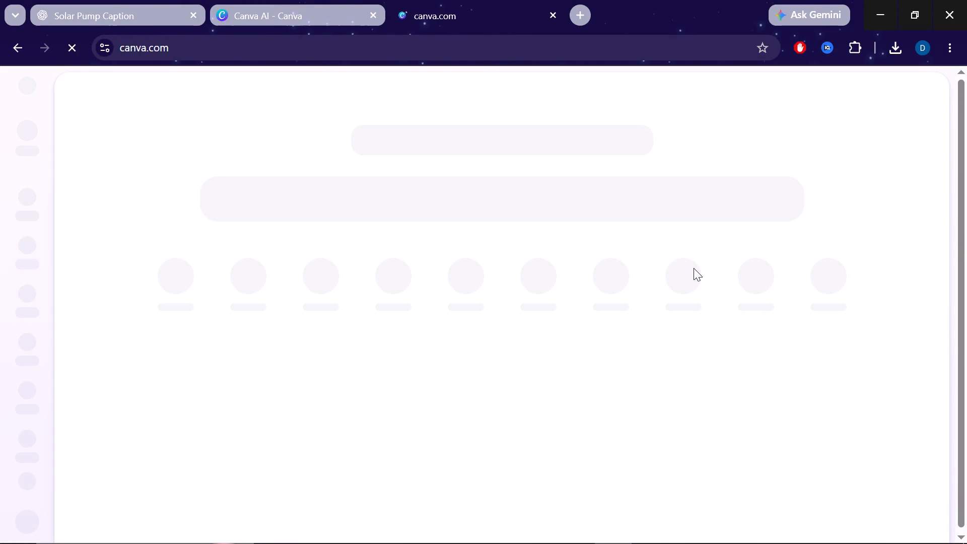
pyautogui.scroll(-1, 694, 268)
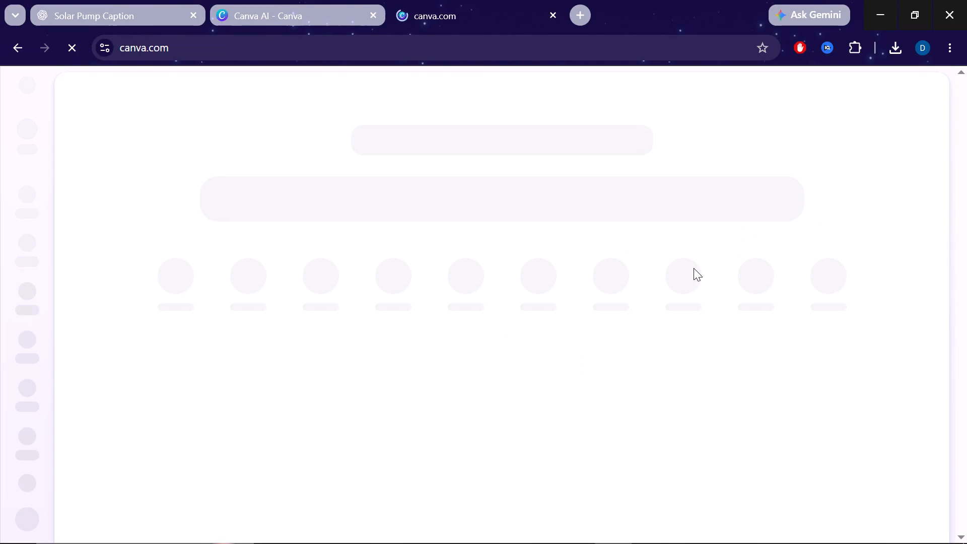
pyautogui.scroll(-1, 567, 230)
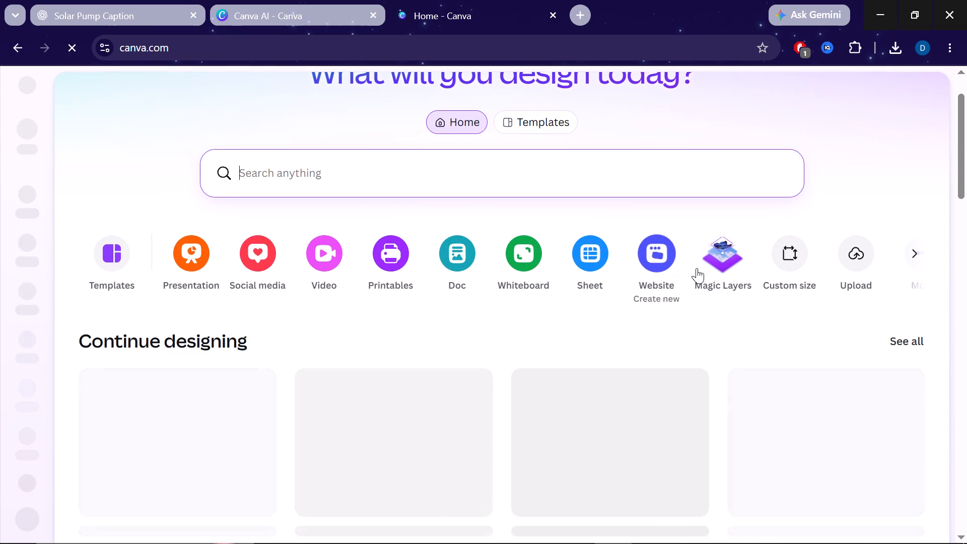
pyautogui.click(710, 266)
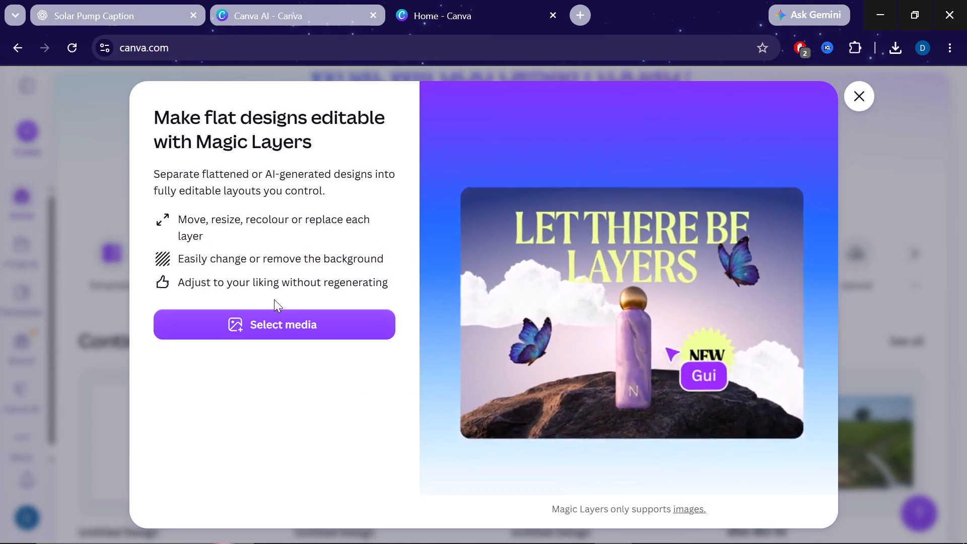
pyautogui.click(278, 320)
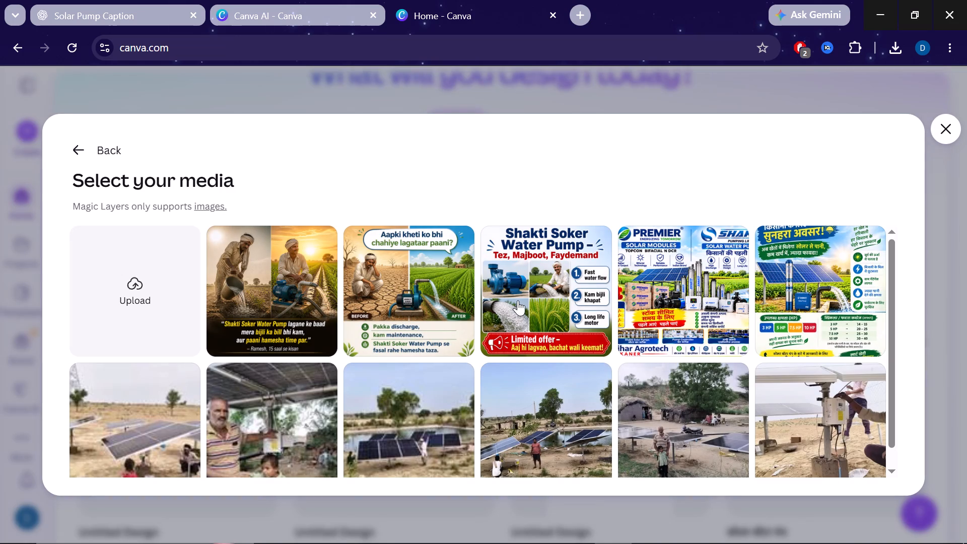
pyautogui.click(285, 279)
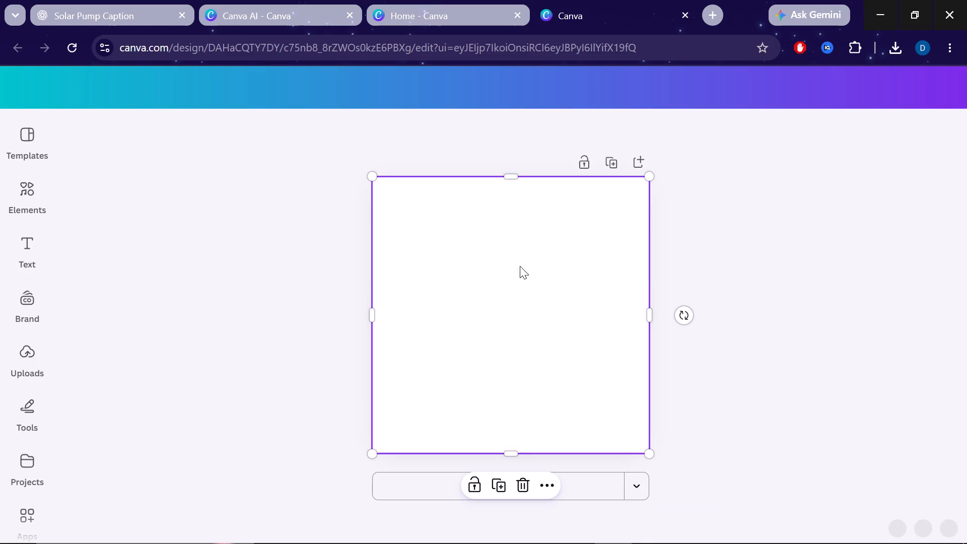
pyautogui.click(520, 266)
pyautogui.tripleClick(552, 263)
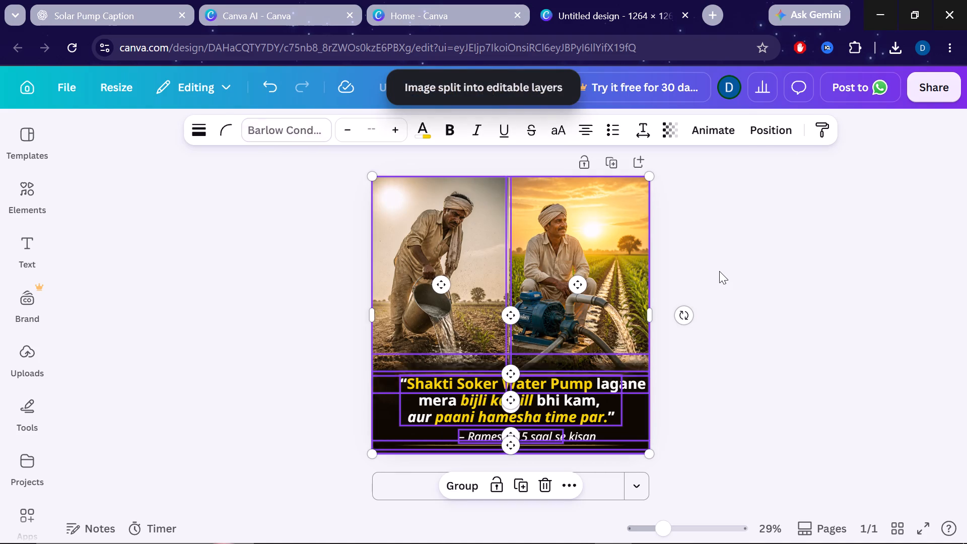
# Examine the separated layers of the design: both farmer photos, the water pump quote and the attribution line.
pyautogui.click(776, 174)
pyautogui.click(556, 256)
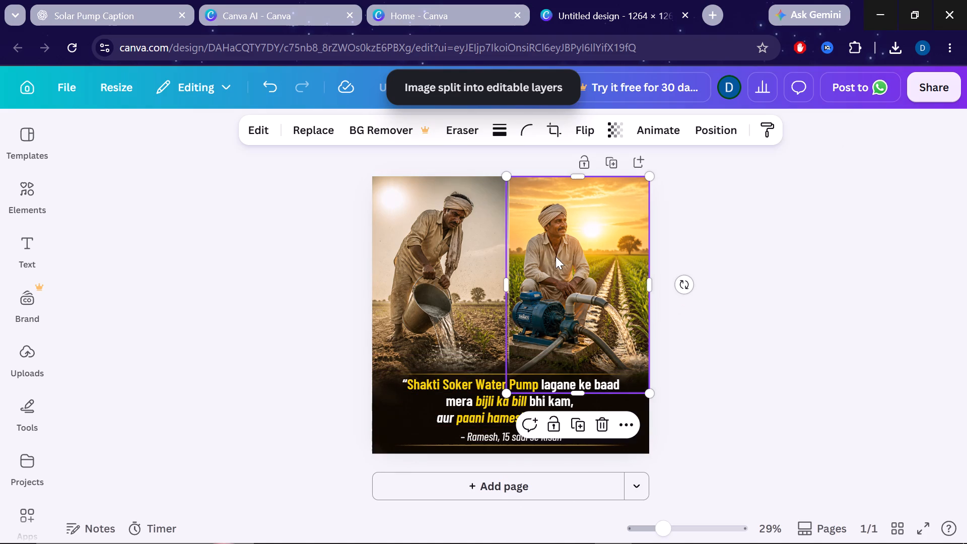
pyautogui.click(556, 256)
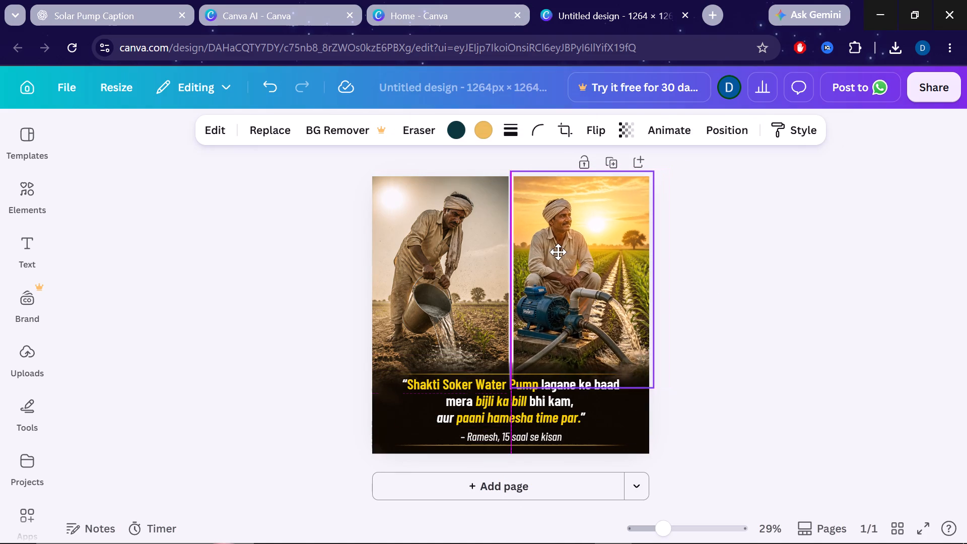
pyautogui.click(467, 262)
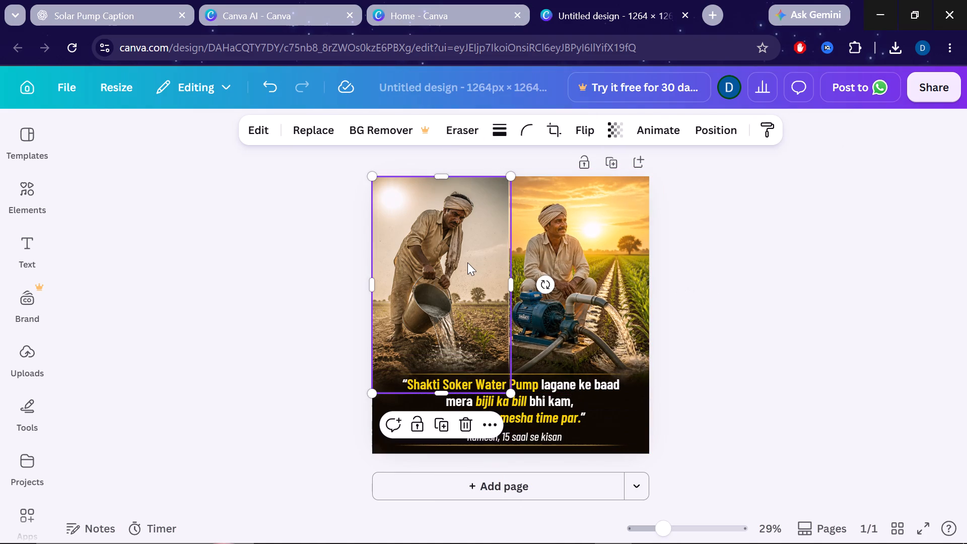
pyautogui.click(562, 406)
pyautogui.doubleClick(559, 400)
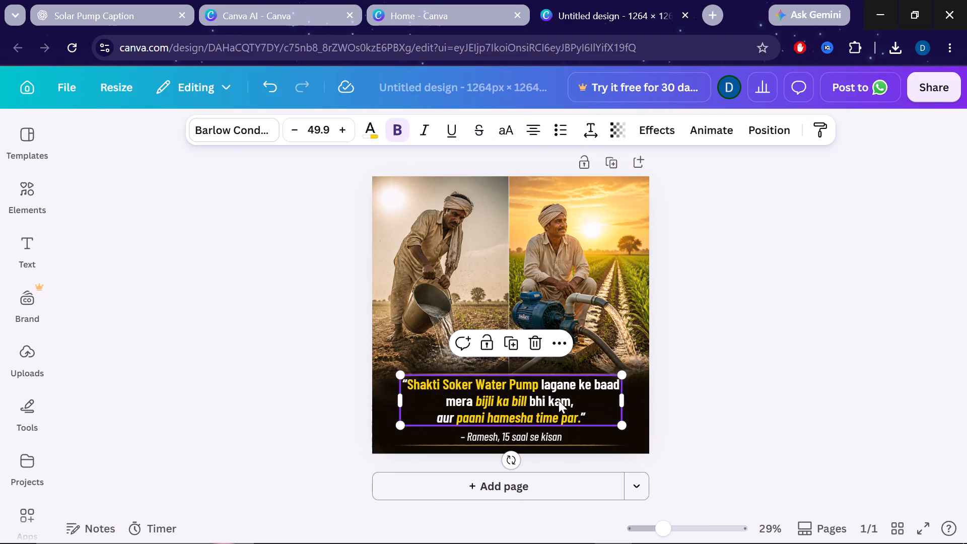
pyautogui.click(552, 433)
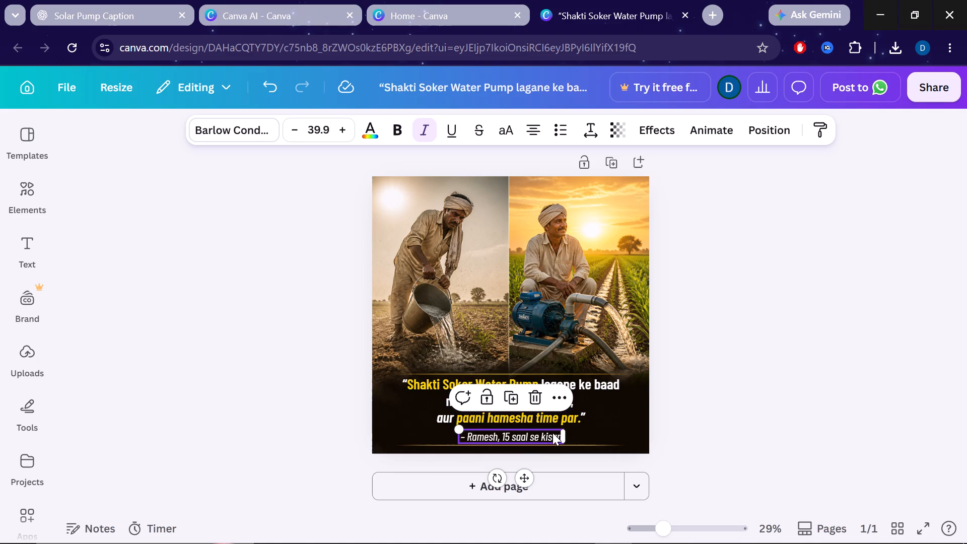
pyautogui.click(700, 308)
pyautogui.doubleClick(568, 249)
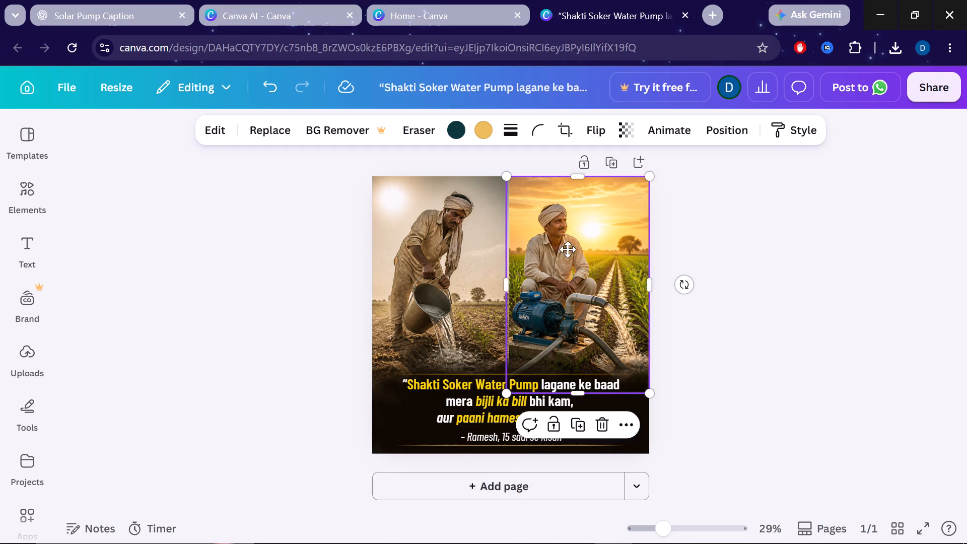
pyautogui.click(442, 252)
pyautogui.click(175, 411)
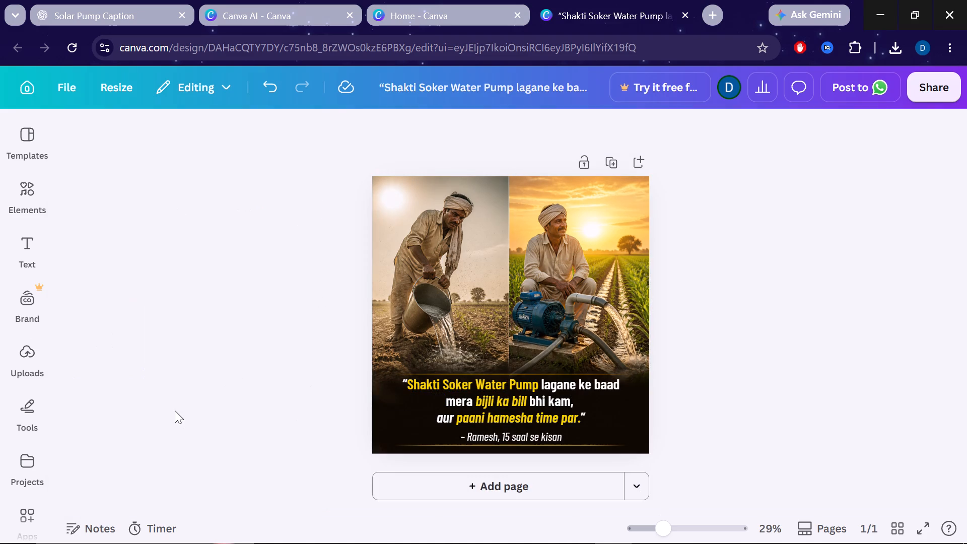
# Return to the Canva home page and open a new browser tab.
pyautogui.click(33, 87)
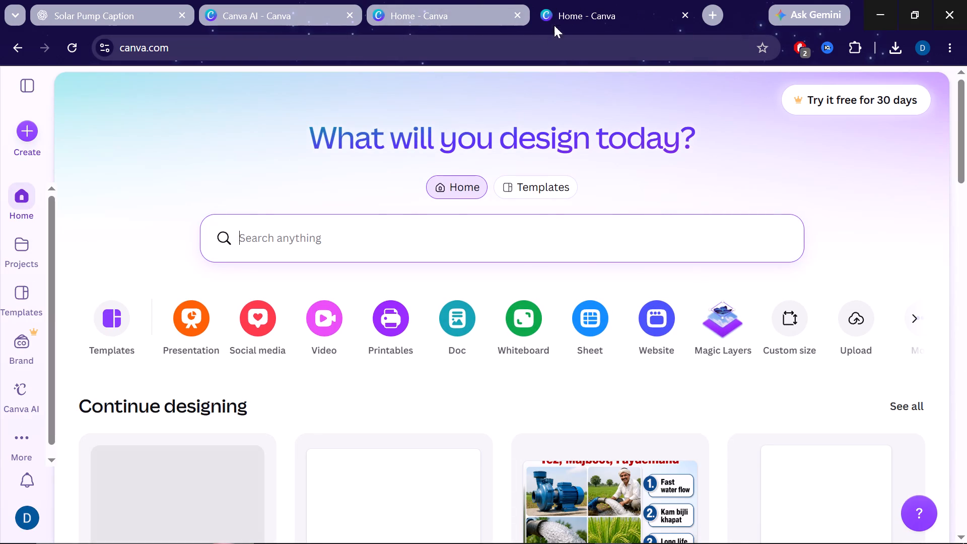
pyautogui.click(716, 16)
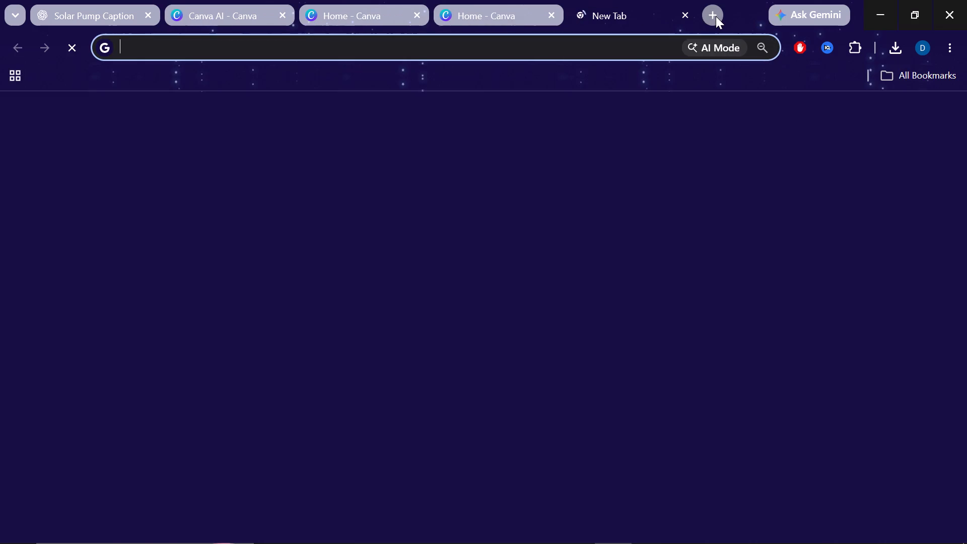
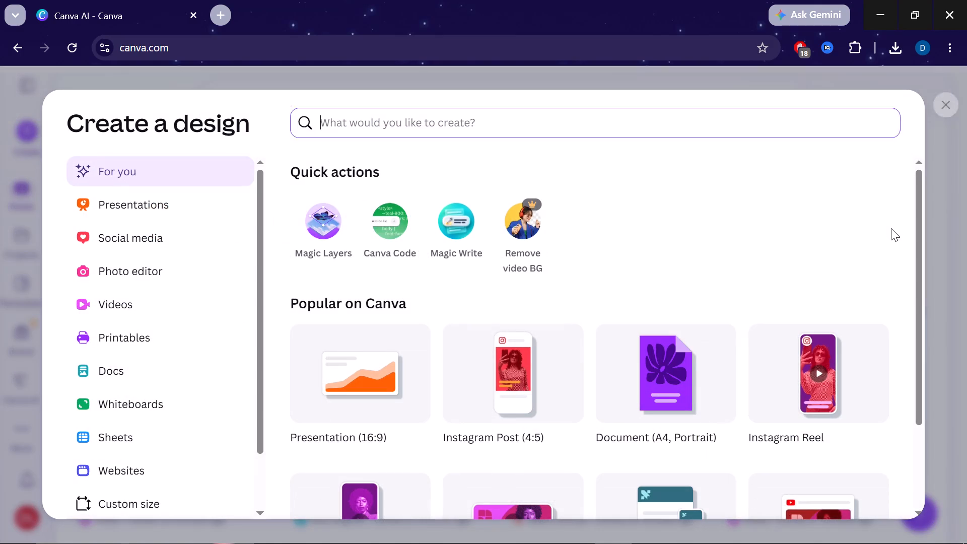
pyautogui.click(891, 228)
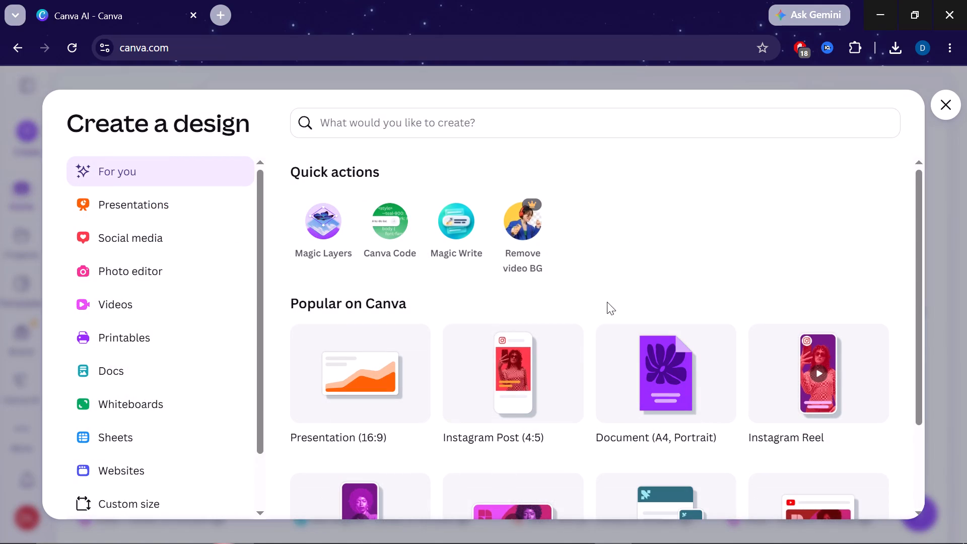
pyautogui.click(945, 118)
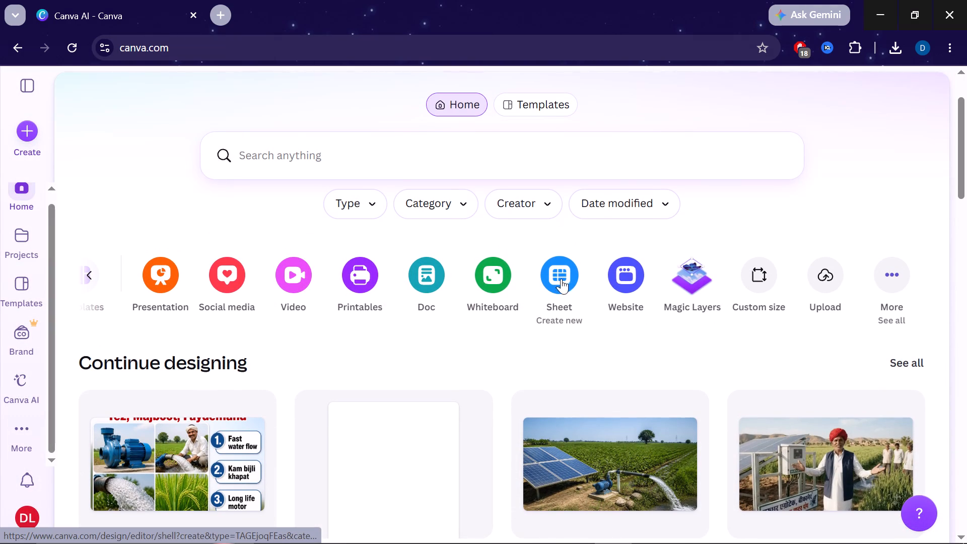
# Run Magic Layers on the uploaded photo of the man and child beneath the solar panels.
pyautogui.click(694, 275)
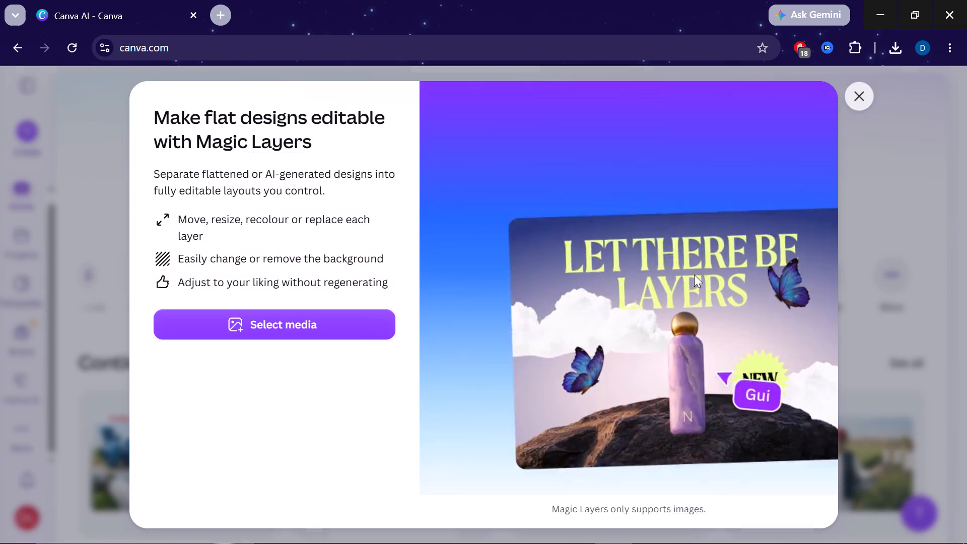
pyautogui.click(349, 343)
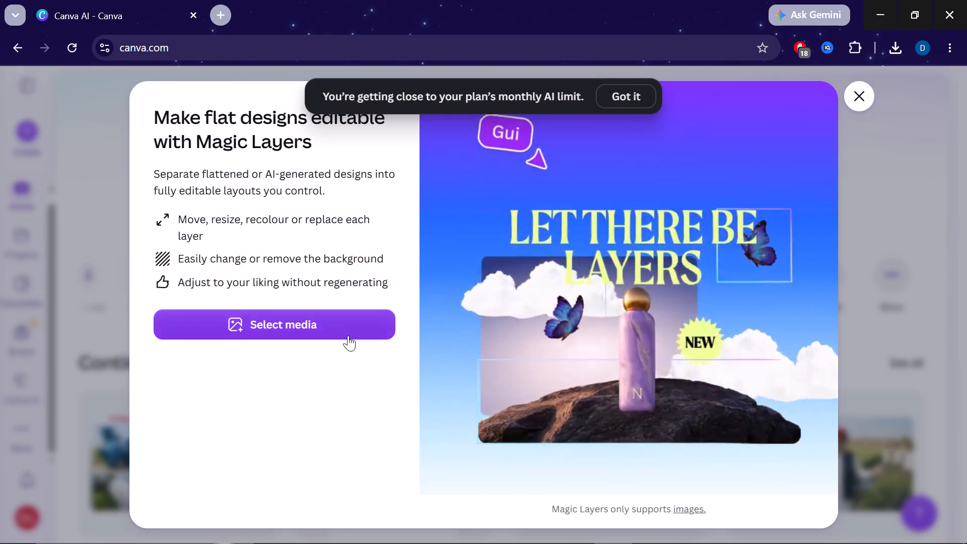
pyautogui.click(348, 335)
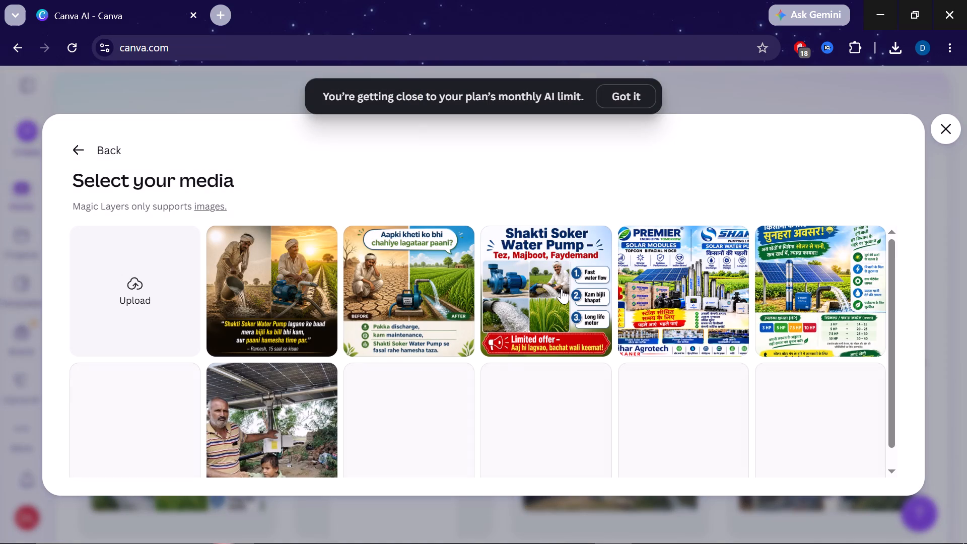
pyautogui.click(310, 403)
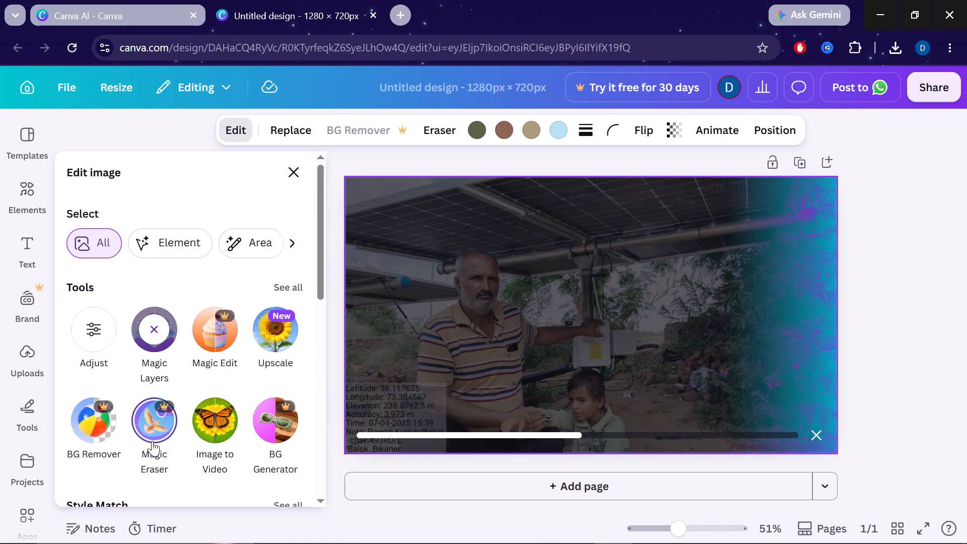
pyautogui.scroll(-4, 152, 441)
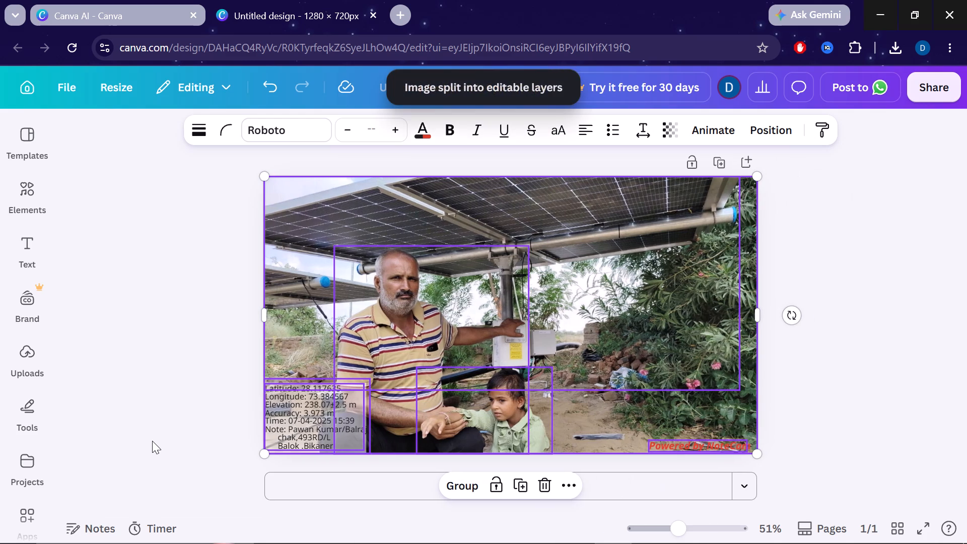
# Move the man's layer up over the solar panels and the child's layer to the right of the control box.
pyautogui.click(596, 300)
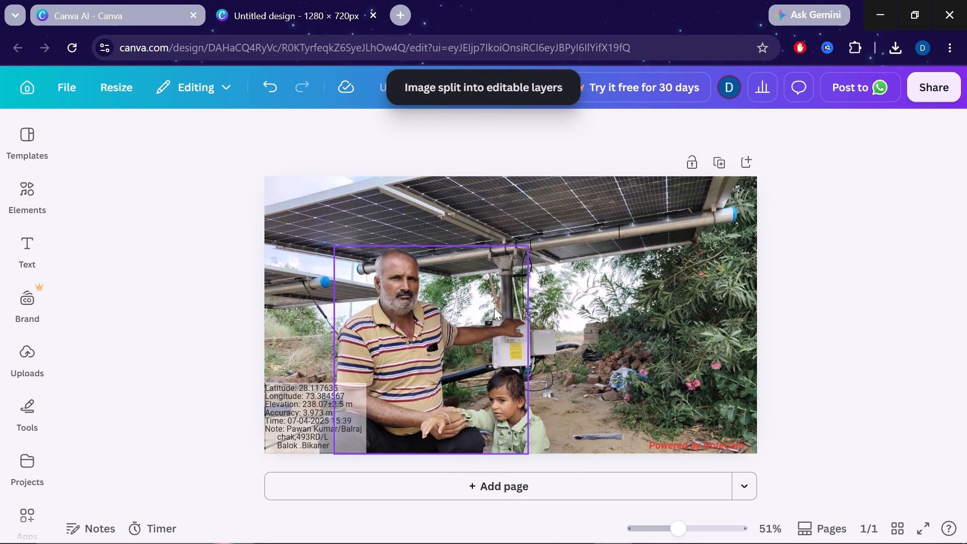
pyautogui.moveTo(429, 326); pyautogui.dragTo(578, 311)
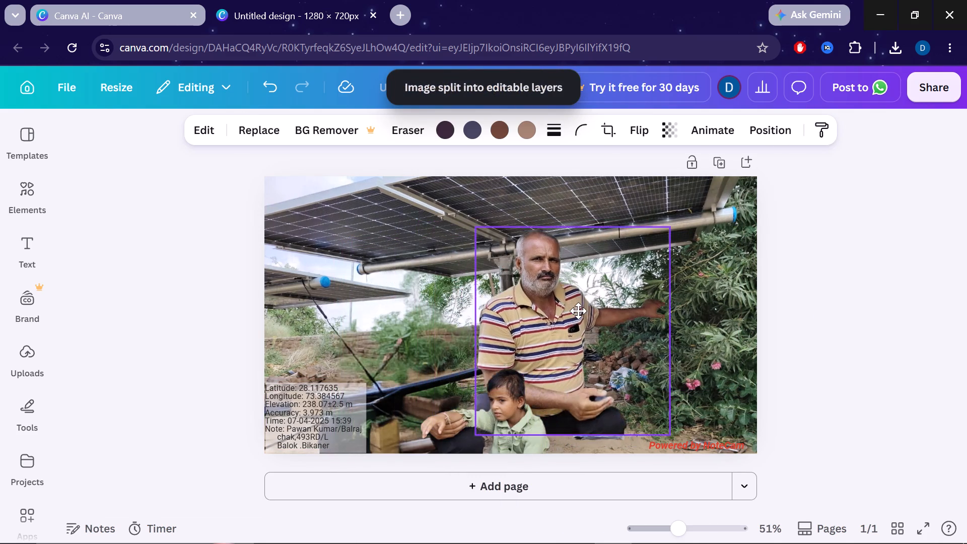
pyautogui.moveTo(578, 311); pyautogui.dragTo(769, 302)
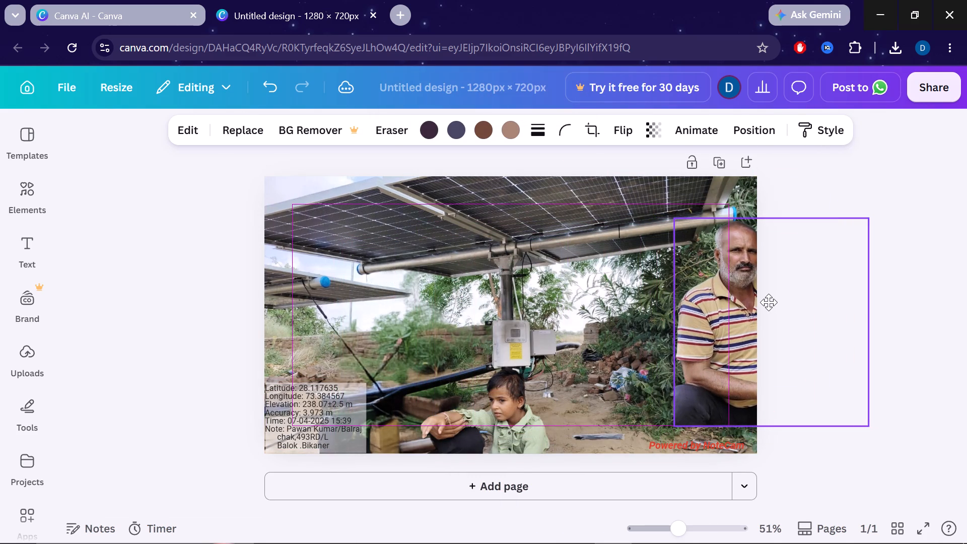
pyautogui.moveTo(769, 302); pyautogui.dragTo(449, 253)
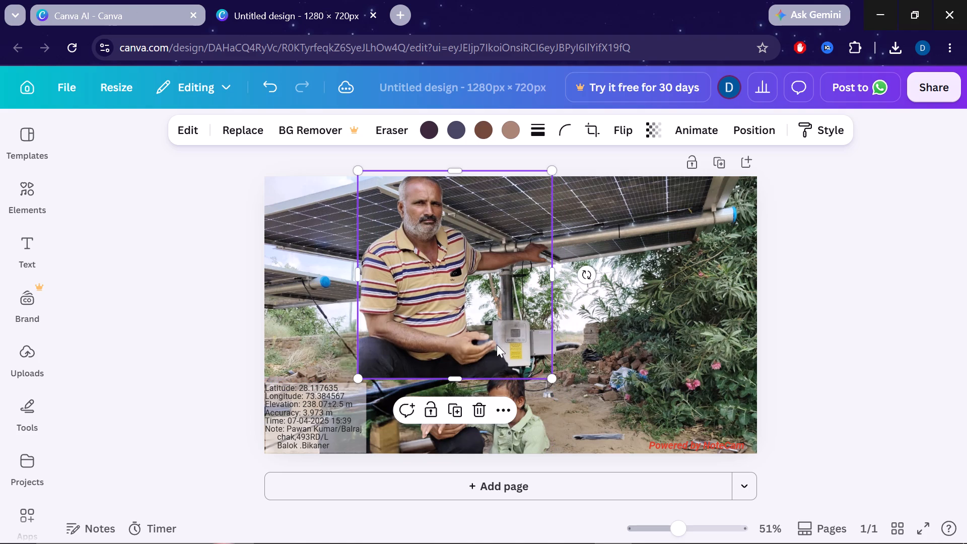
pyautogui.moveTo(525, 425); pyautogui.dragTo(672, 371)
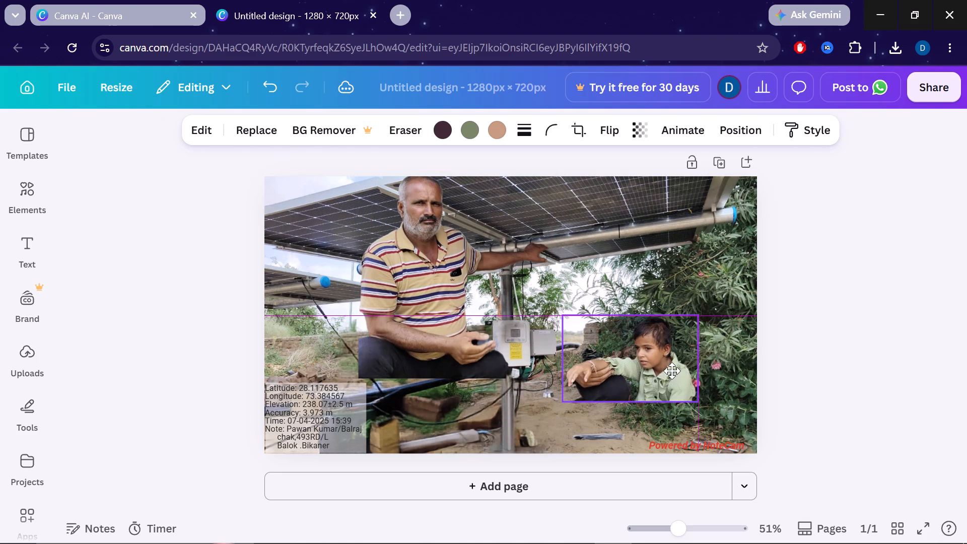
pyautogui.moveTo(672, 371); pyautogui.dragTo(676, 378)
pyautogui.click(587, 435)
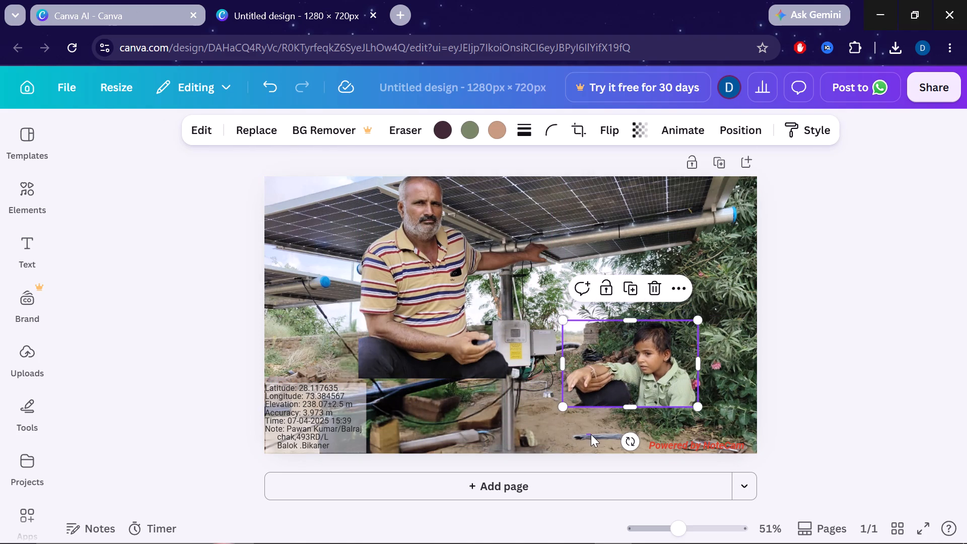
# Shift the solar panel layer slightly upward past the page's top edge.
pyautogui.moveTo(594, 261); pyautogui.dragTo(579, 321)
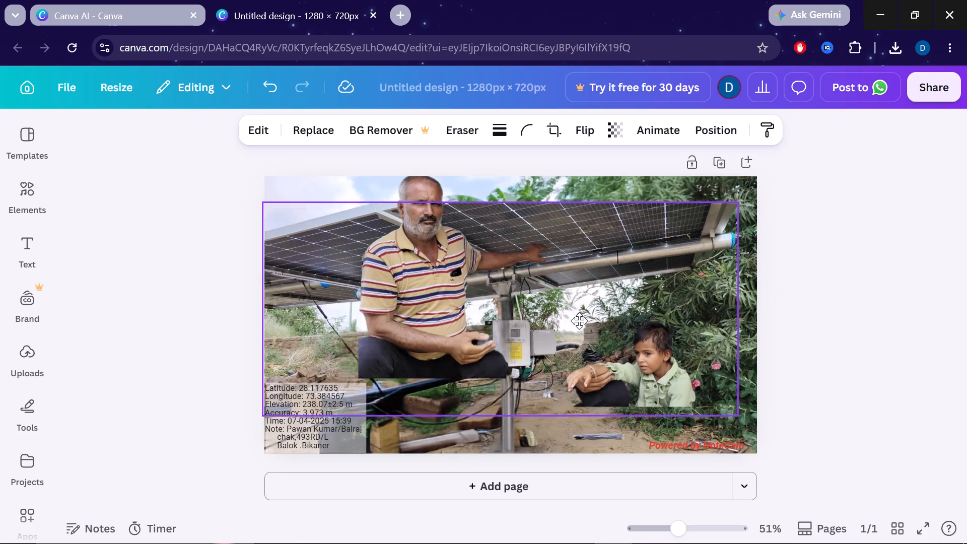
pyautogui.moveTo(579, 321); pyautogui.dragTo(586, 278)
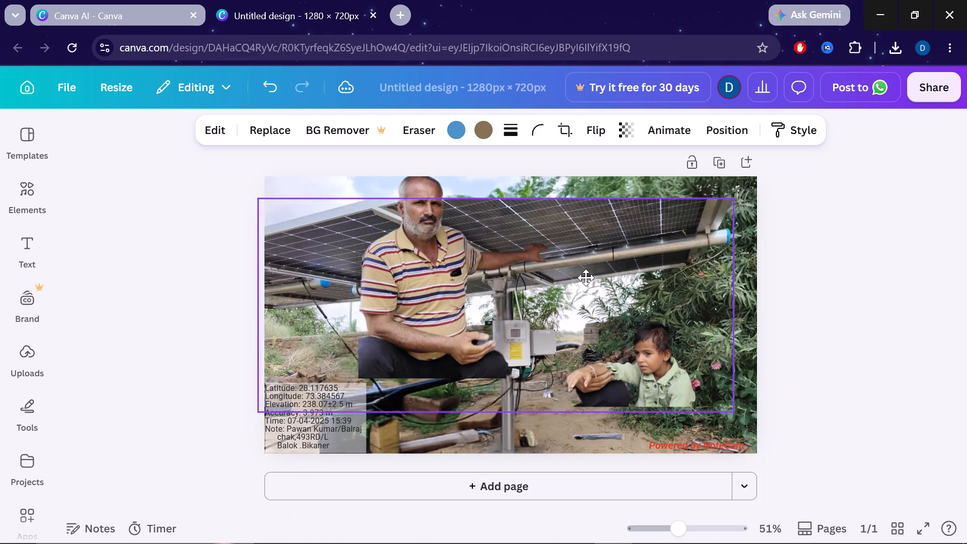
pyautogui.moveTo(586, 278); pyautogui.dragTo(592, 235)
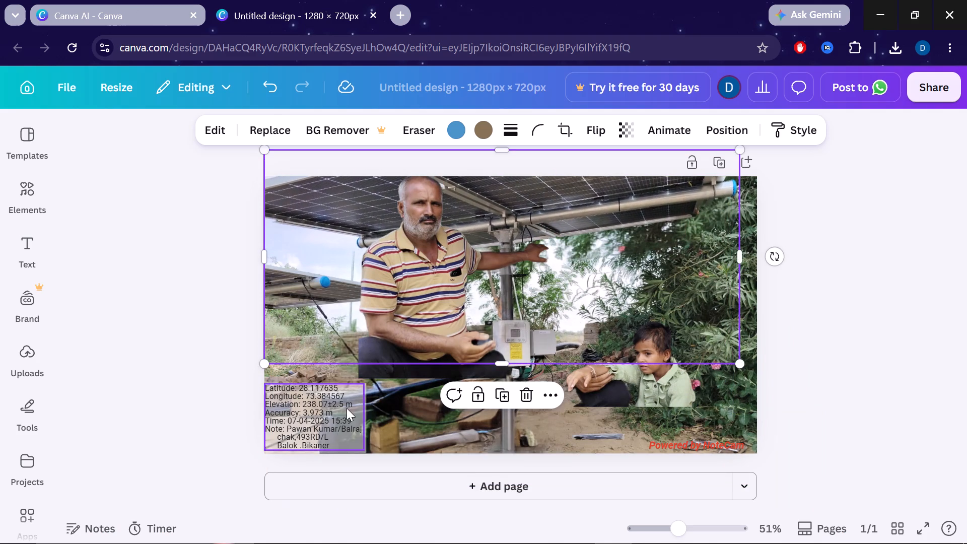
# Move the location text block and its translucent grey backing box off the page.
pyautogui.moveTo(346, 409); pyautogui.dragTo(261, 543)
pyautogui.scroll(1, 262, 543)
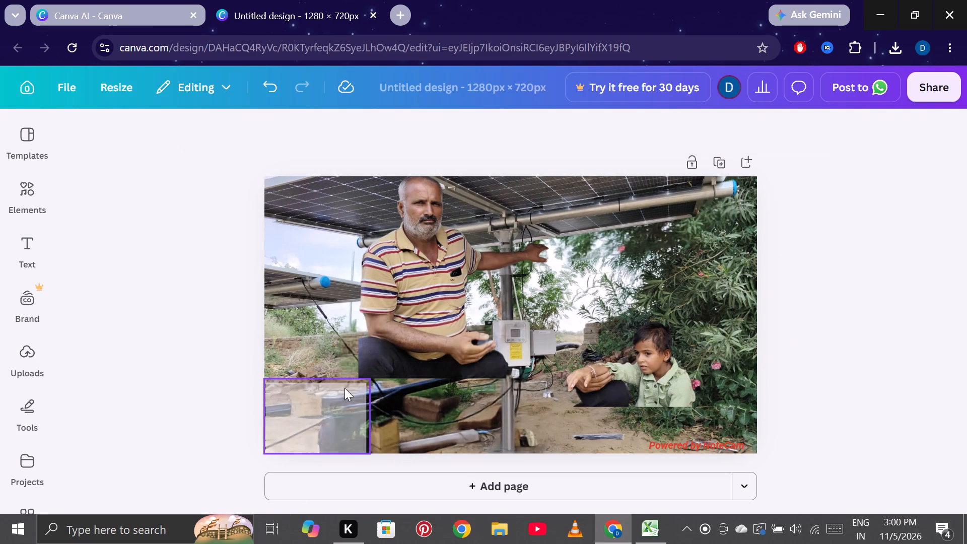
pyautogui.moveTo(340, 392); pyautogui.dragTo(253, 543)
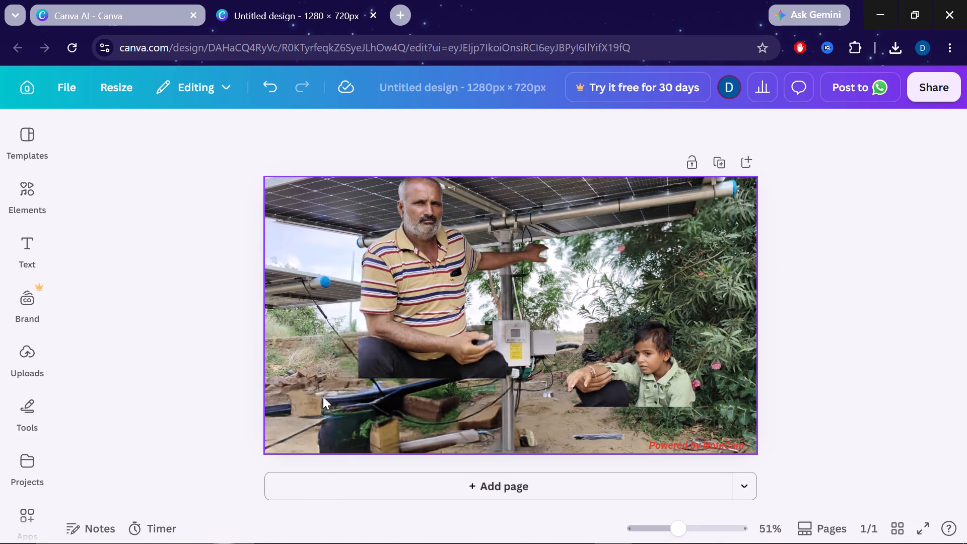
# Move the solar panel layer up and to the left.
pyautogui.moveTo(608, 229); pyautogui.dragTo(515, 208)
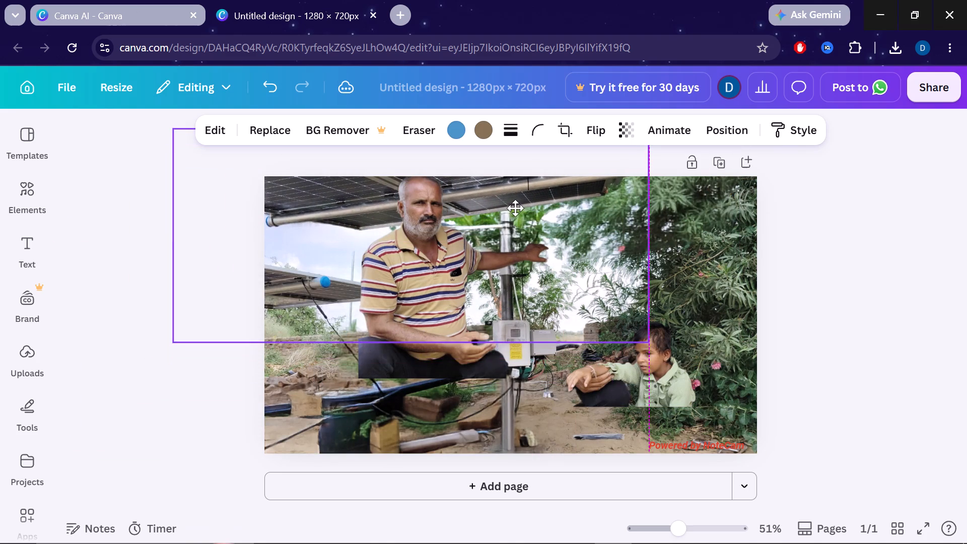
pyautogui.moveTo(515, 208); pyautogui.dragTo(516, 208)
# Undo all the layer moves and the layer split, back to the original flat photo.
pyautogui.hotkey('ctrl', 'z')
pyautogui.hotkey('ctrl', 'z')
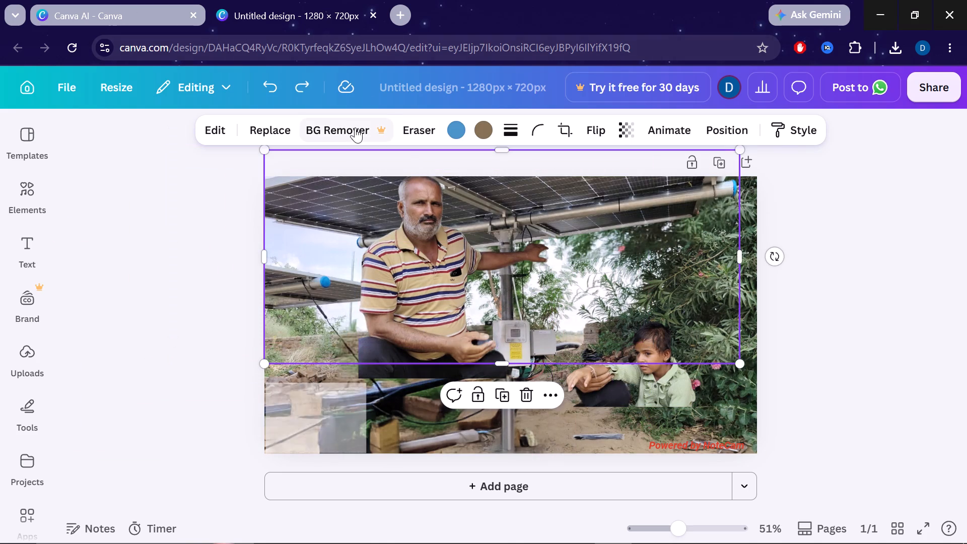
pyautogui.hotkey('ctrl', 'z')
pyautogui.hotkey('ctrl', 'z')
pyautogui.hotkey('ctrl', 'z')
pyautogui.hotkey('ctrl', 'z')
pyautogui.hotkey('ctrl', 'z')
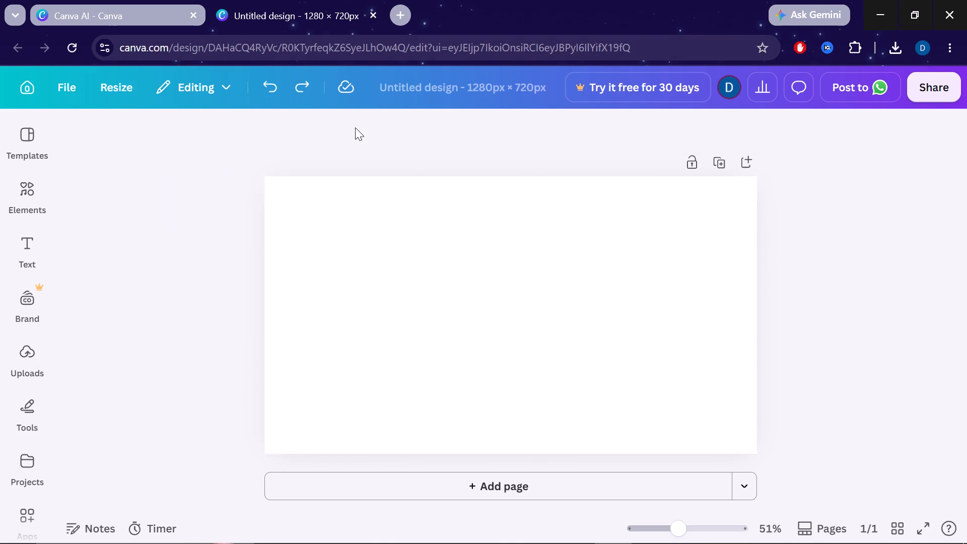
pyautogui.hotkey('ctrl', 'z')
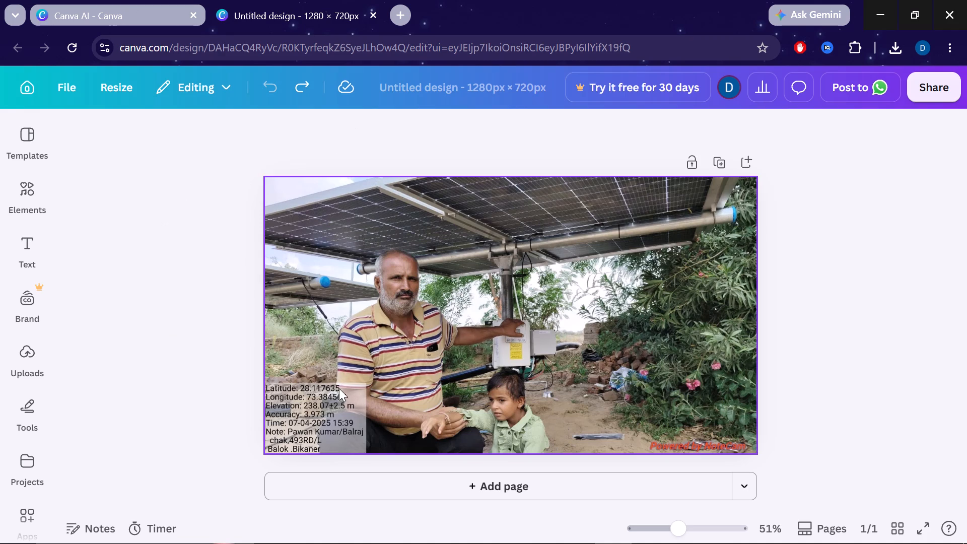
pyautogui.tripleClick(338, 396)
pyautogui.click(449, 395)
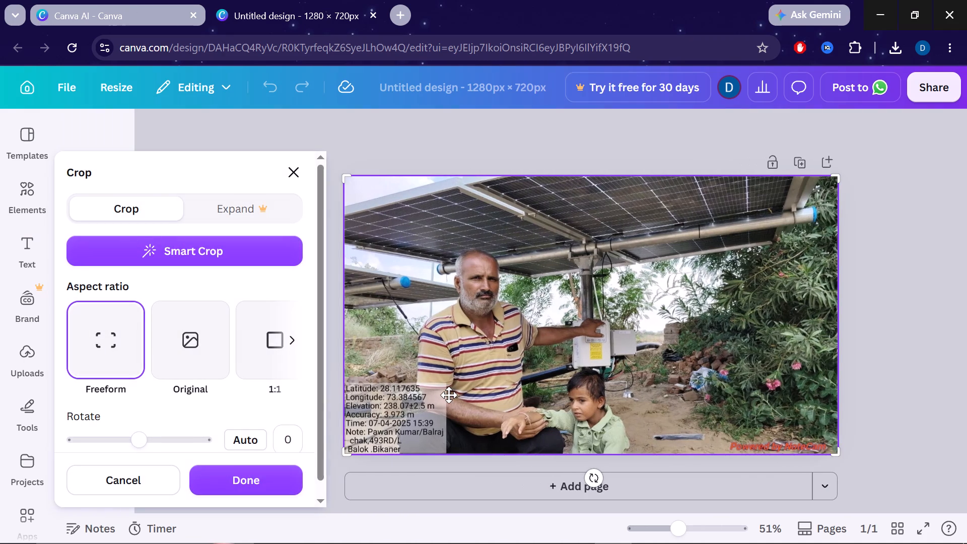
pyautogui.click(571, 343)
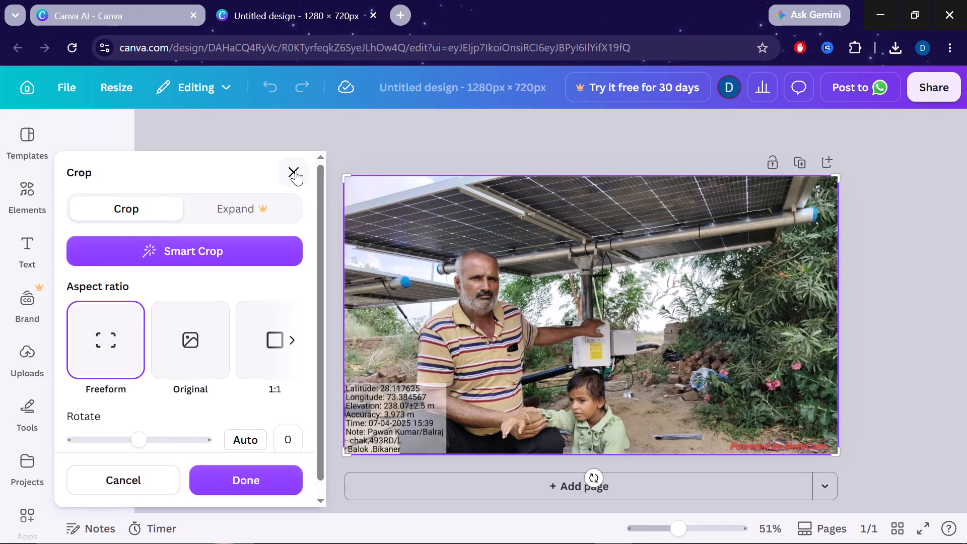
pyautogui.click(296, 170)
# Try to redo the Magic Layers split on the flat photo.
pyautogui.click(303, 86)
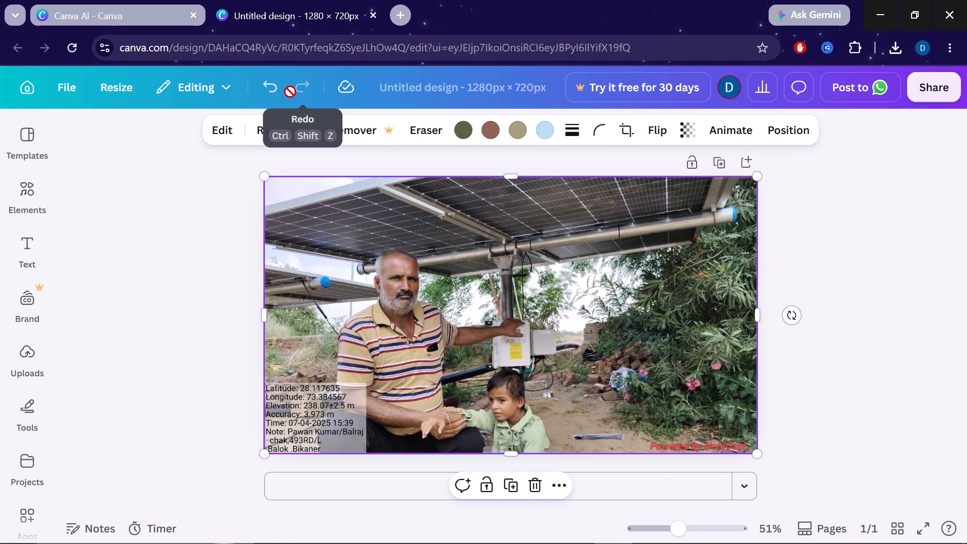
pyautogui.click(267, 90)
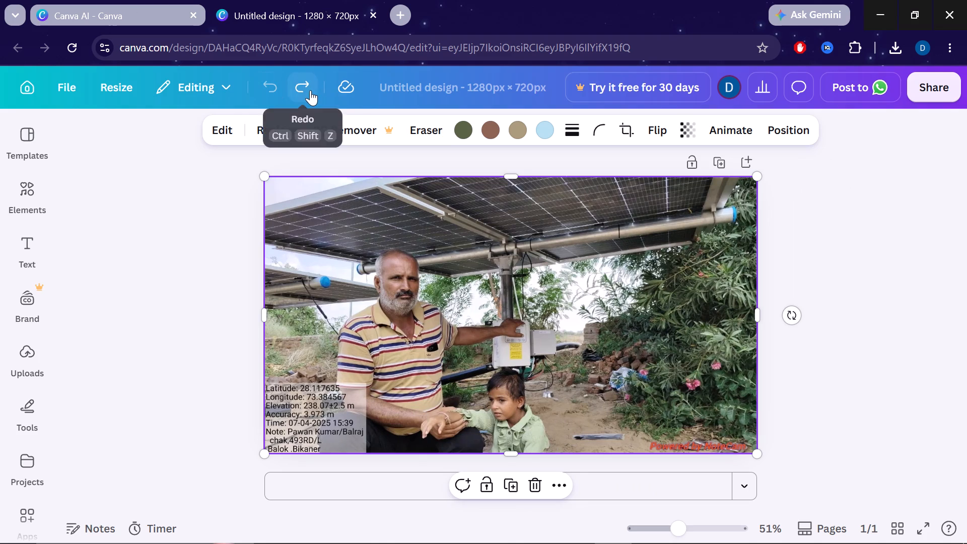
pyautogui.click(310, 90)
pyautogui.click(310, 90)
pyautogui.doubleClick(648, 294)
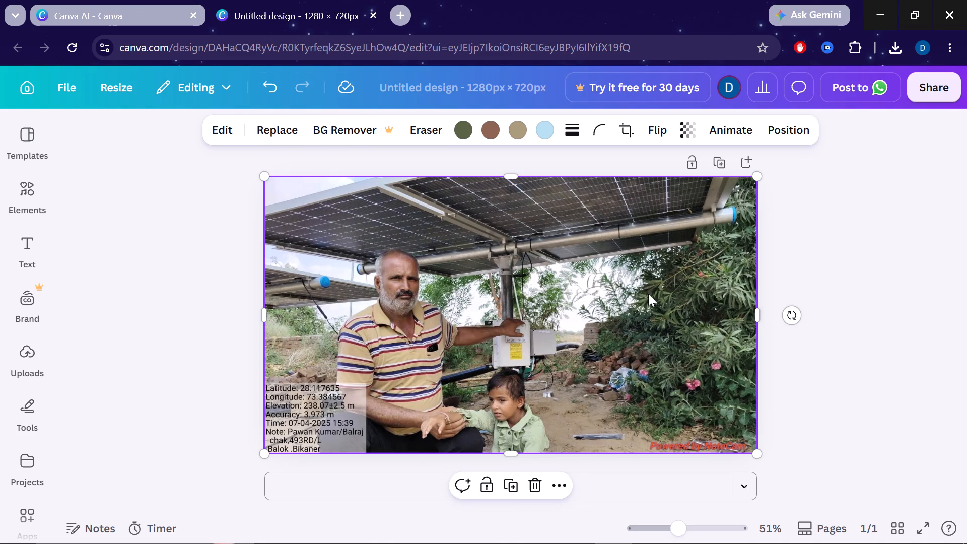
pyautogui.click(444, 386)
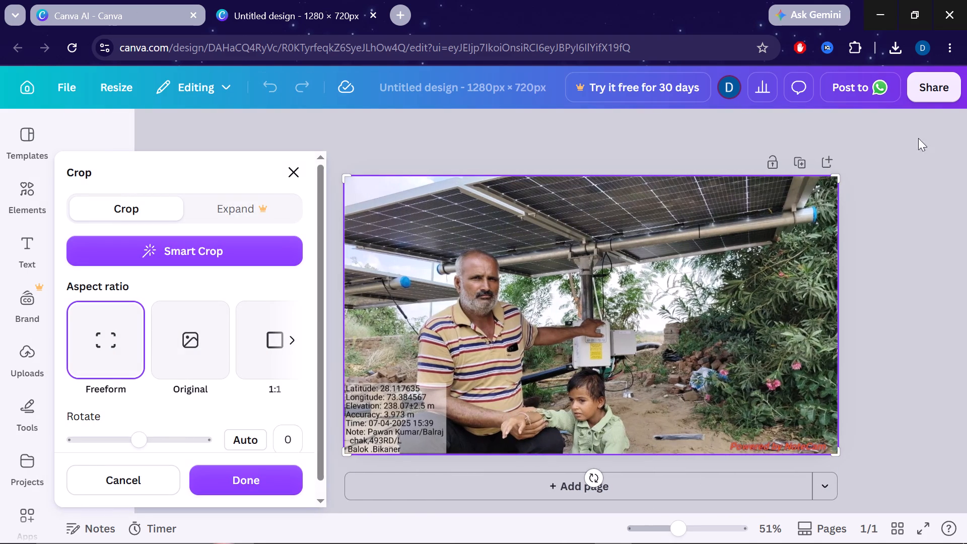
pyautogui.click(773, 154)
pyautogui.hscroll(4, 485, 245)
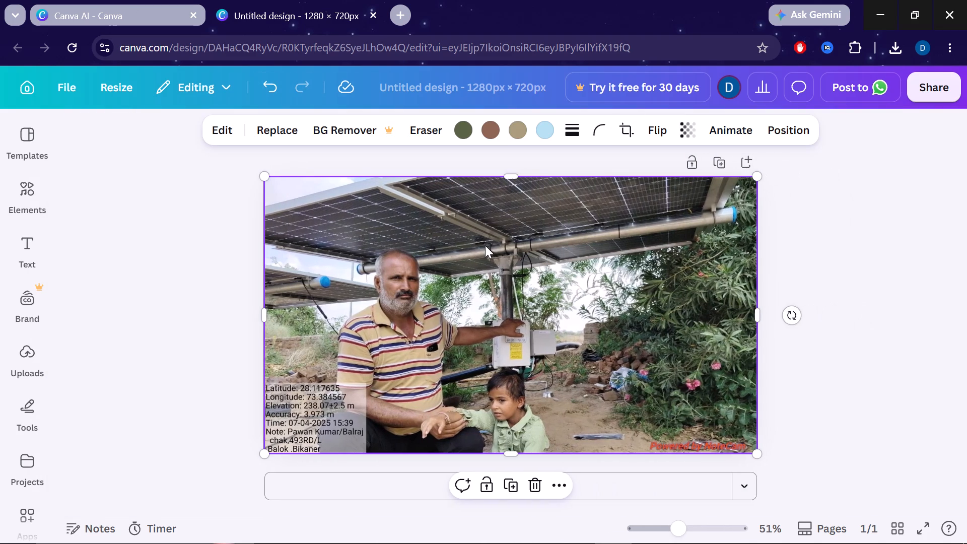
# Close the untitled design's tab and run Magic Layers again on the photo of the man and child beneath the solar panels.
pyautogui.click(376, 11)
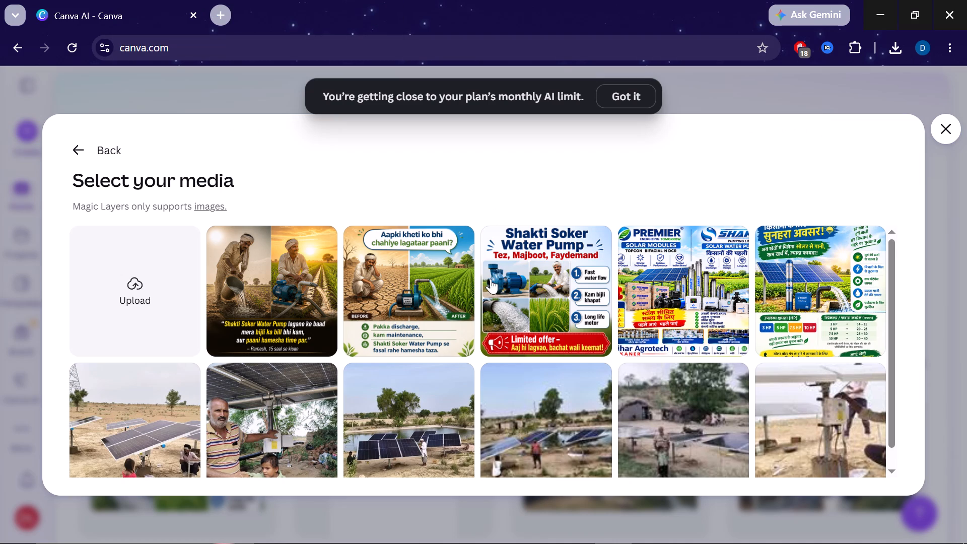
pyautogui.scroll(-4, 491, 279)
pyautogui.click(311, 400)
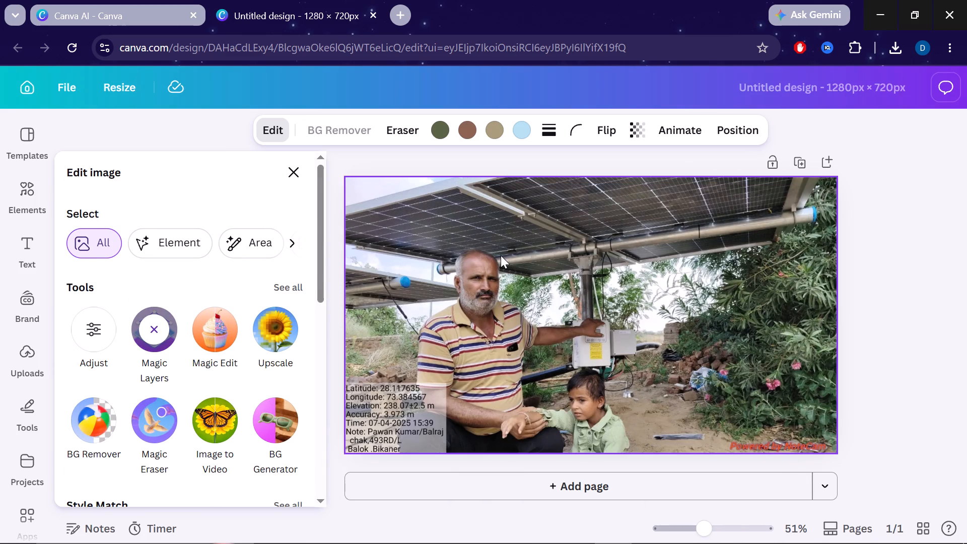
pyautogui.scroll(-1, 270, 402)
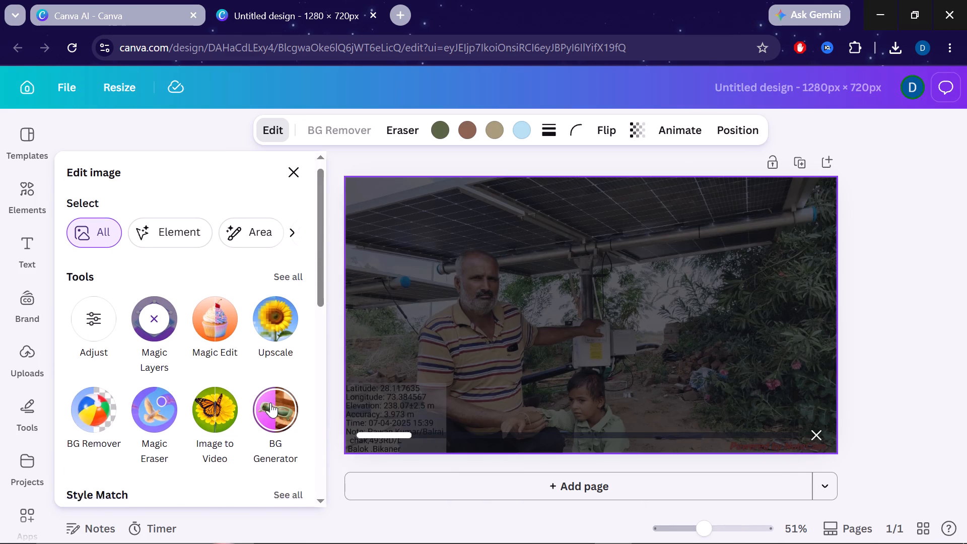
pyautogui.scroll(-1, 270, 402)
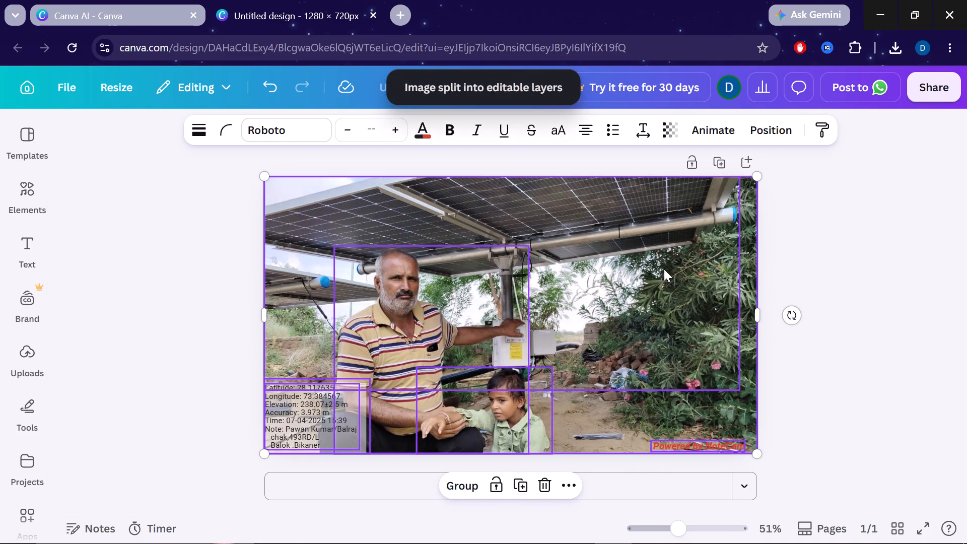
# Try to pick the location text layer out of the full selection, nudging all the layers slightly to the right.
pyautogui.click(322, 407)
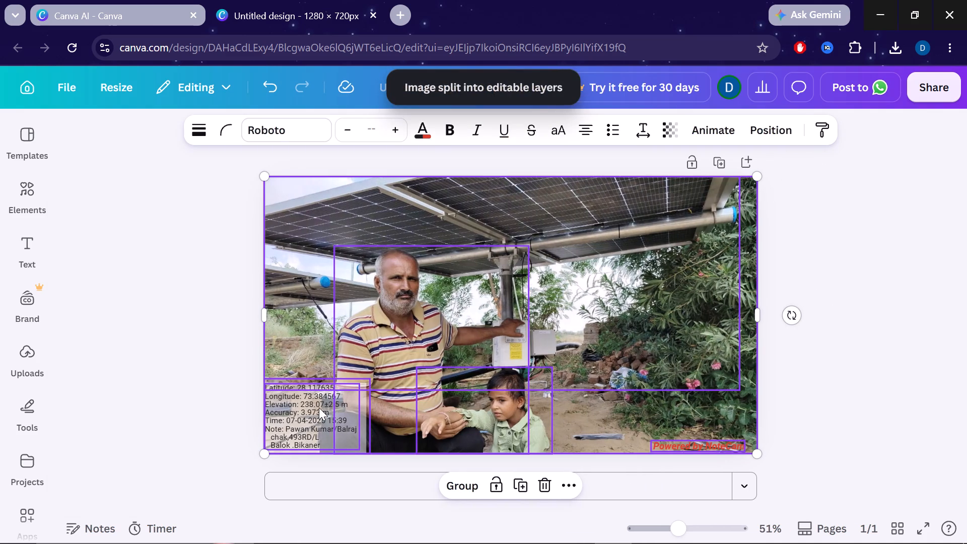
pyautogui.click(319, 407)
pyautogui.doubleClick(645, 235)
pyautogui.click(485, 305)
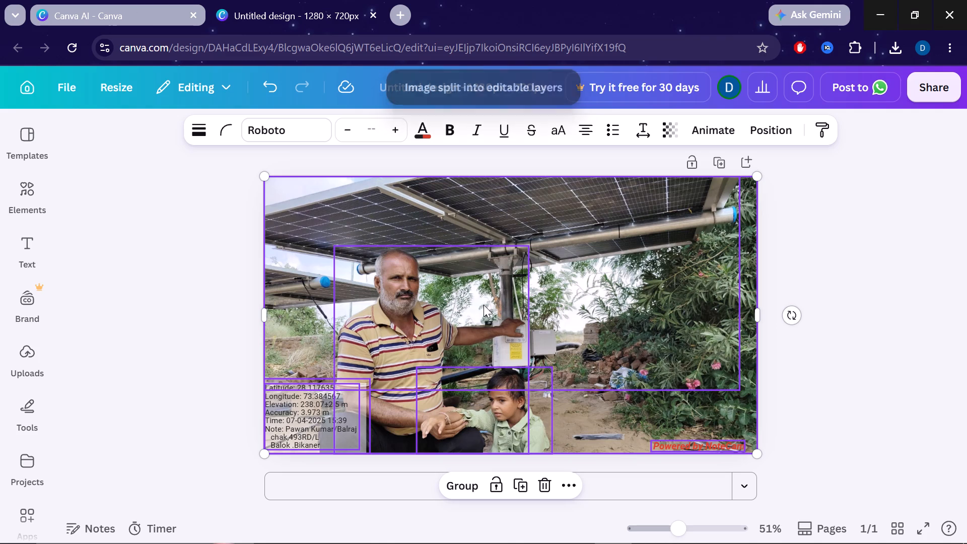
pyautogui.click(486, 302)
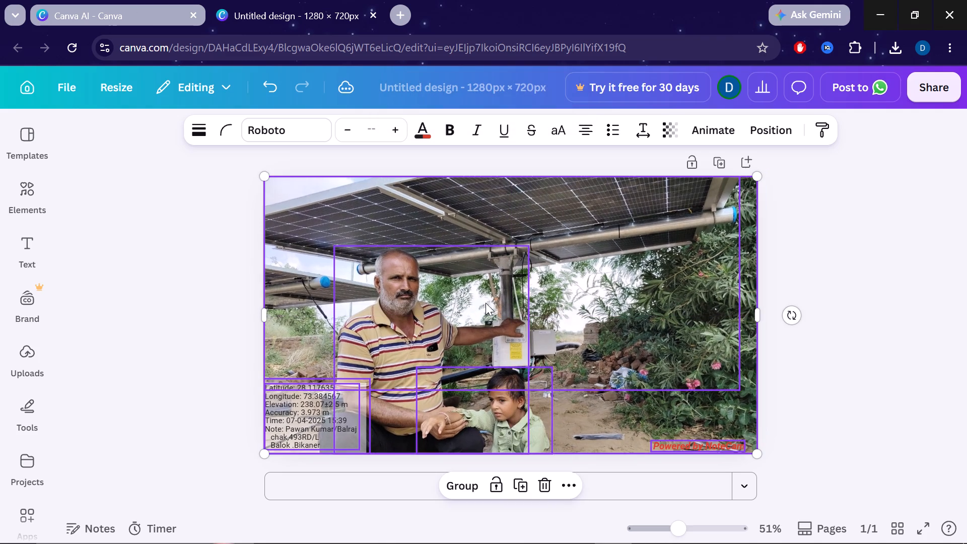
pyautogui.moveTo(309, 414); pyautogui.dragTo(315, 417)
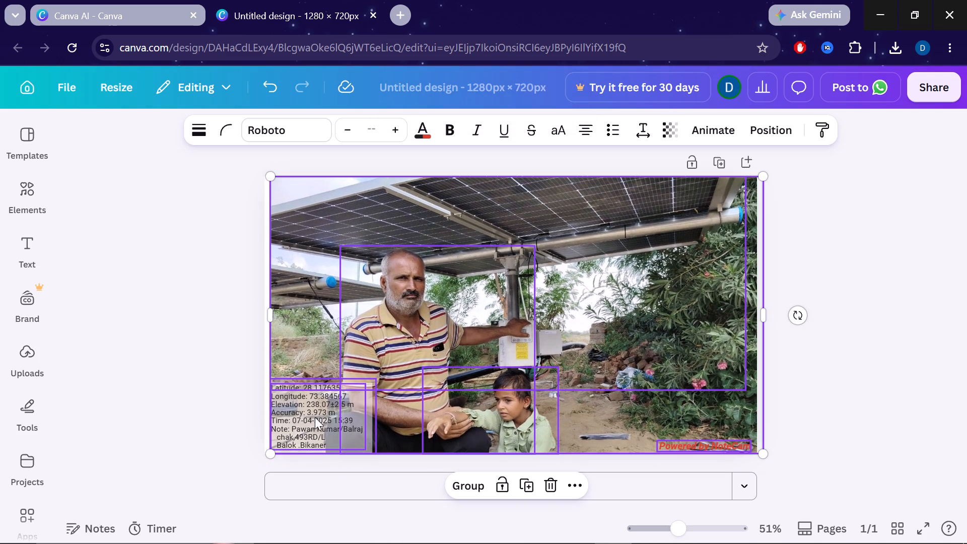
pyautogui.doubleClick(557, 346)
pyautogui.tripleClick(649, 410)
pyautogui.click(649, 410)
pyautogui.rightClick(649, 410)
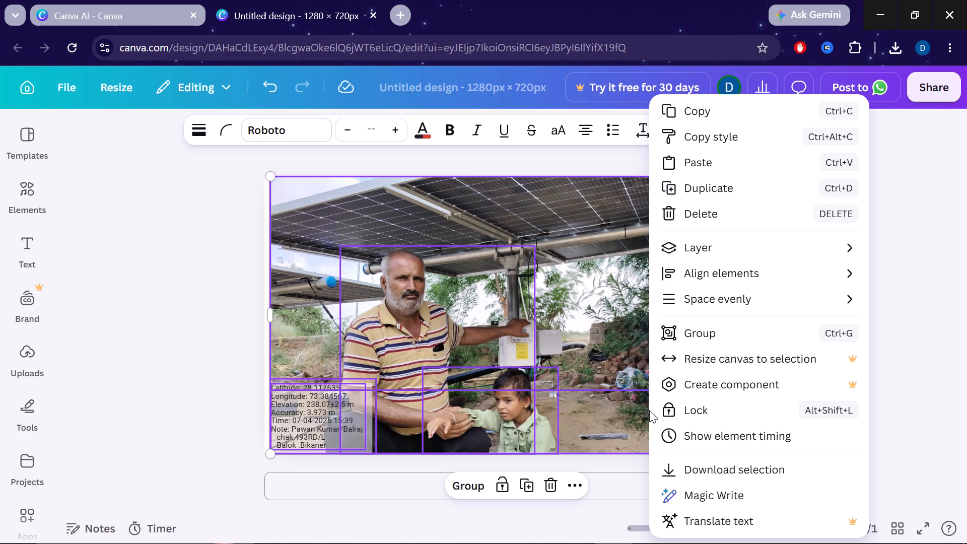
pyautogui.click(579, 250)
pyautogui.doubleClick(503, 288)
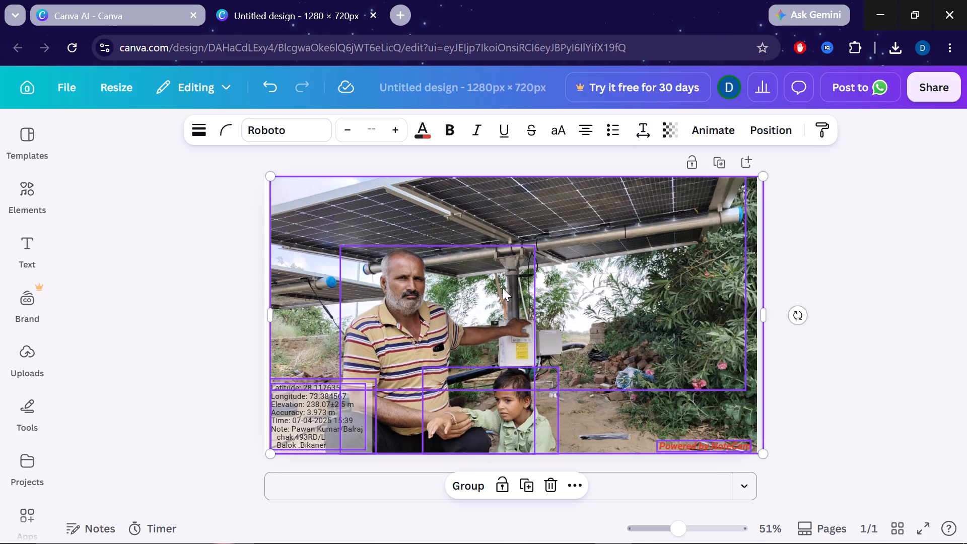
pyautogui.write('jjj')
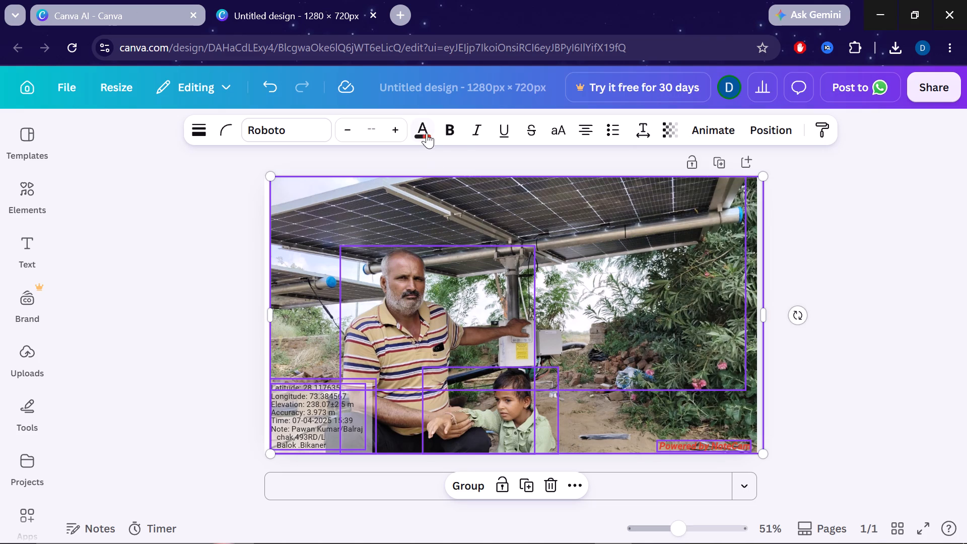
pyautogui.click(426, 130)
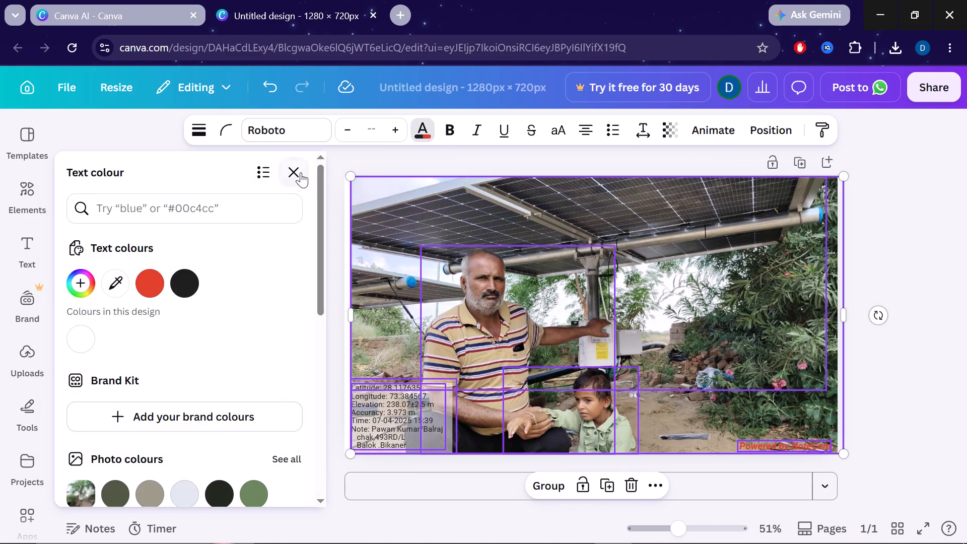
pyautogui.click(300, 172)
# Move all the selected layers together down and right, back near the page's upper-left corner, and clear the selection.
pyautogui.moveTo(334, 178); pyautogui.dragTo(416, 215)
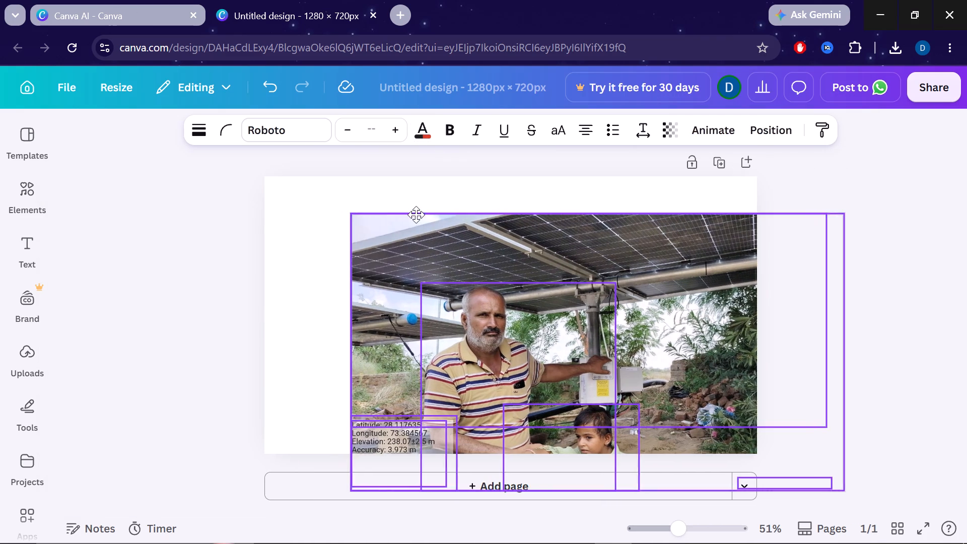
pyautogui.moveTo(416, 215); pyautogui.dragTo(337, 183)
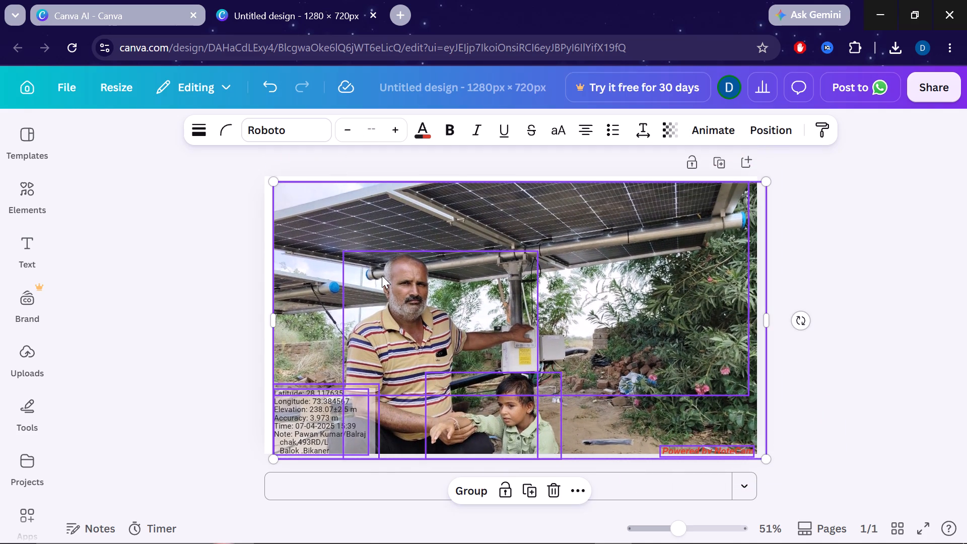
pyautogui.click(382, 276)
pyautogui.moveTo(382, 276); pyautogui.dragTo(506, 315)
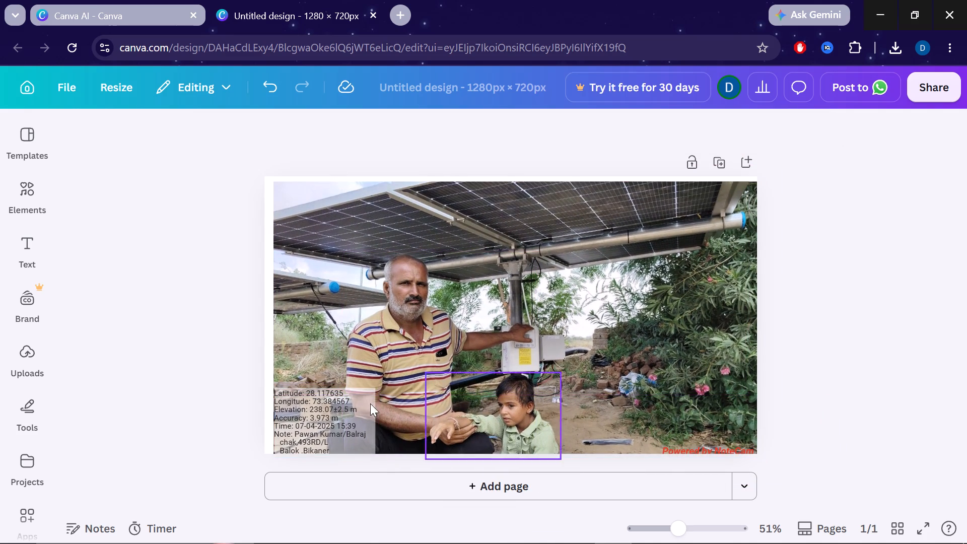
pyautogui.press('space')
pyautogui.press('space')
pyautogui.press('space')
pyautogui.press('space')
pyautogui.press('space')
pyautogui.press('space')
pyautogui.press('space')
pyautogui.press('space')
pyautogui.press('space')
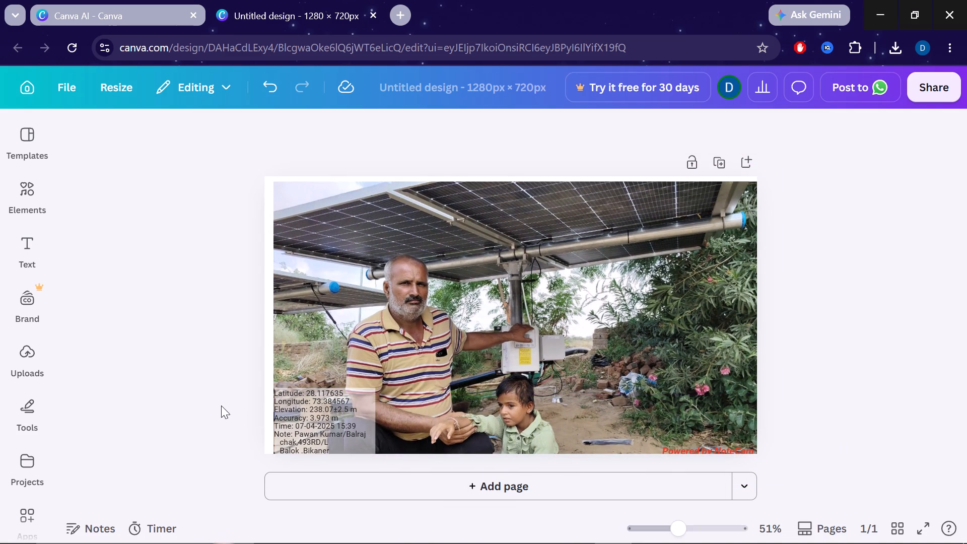
# Move the location text and its translucent backing box off the bottom edge of the page.
pyautogui.moveTo(333, 420); pyautogui.dragTo(474, 543)
pyautogui.moveTo(345, 417); pyautogui.dragTo(365, 543)
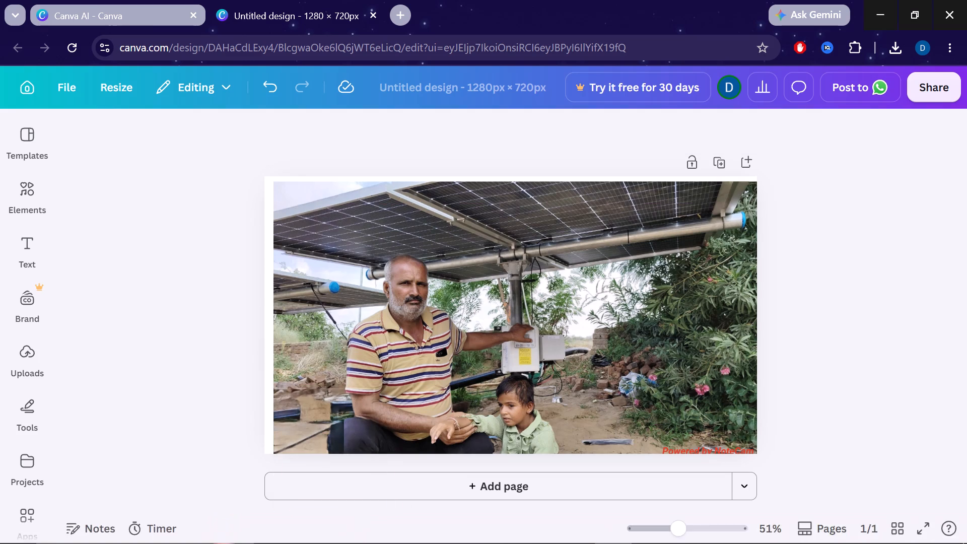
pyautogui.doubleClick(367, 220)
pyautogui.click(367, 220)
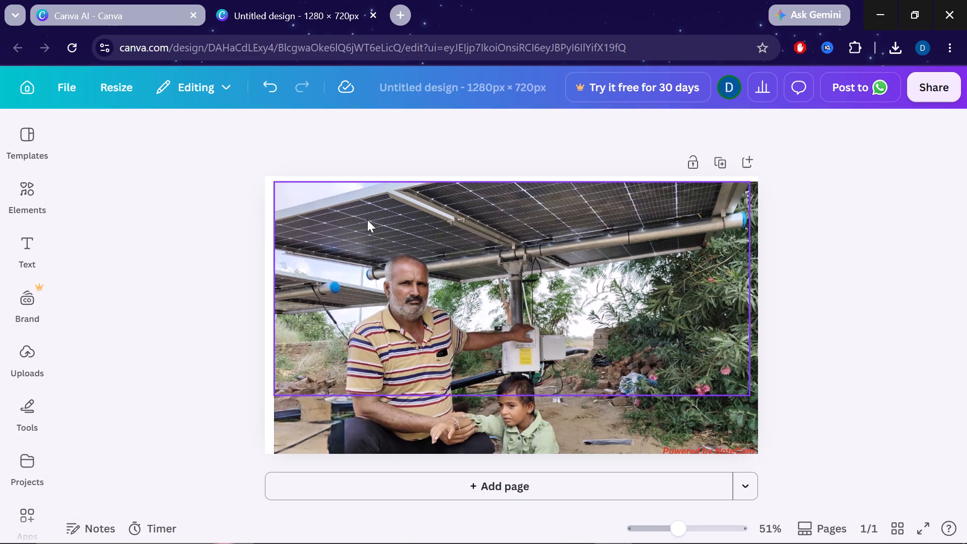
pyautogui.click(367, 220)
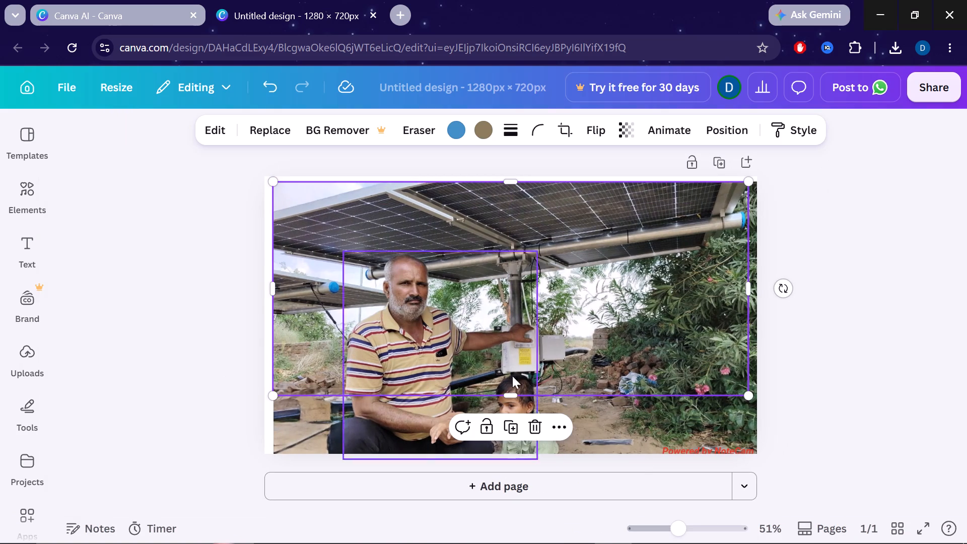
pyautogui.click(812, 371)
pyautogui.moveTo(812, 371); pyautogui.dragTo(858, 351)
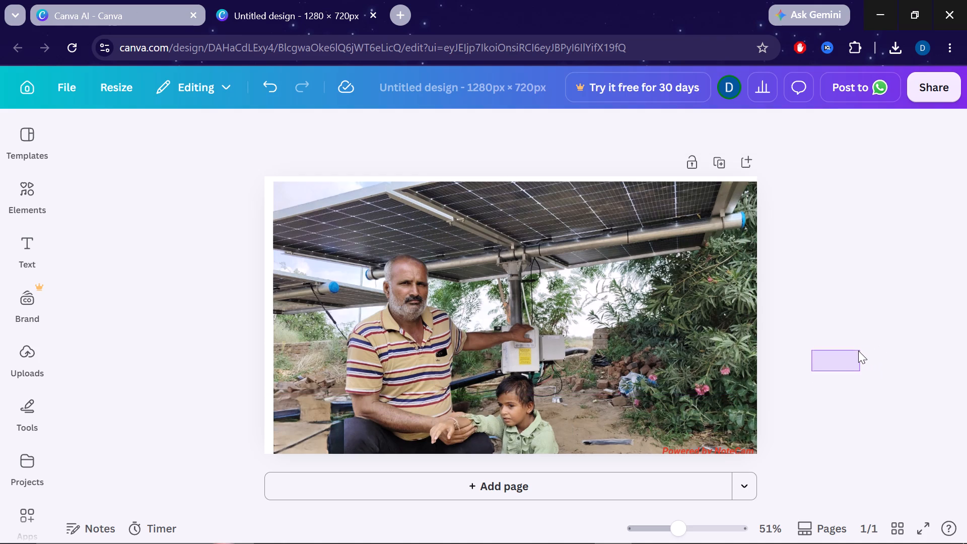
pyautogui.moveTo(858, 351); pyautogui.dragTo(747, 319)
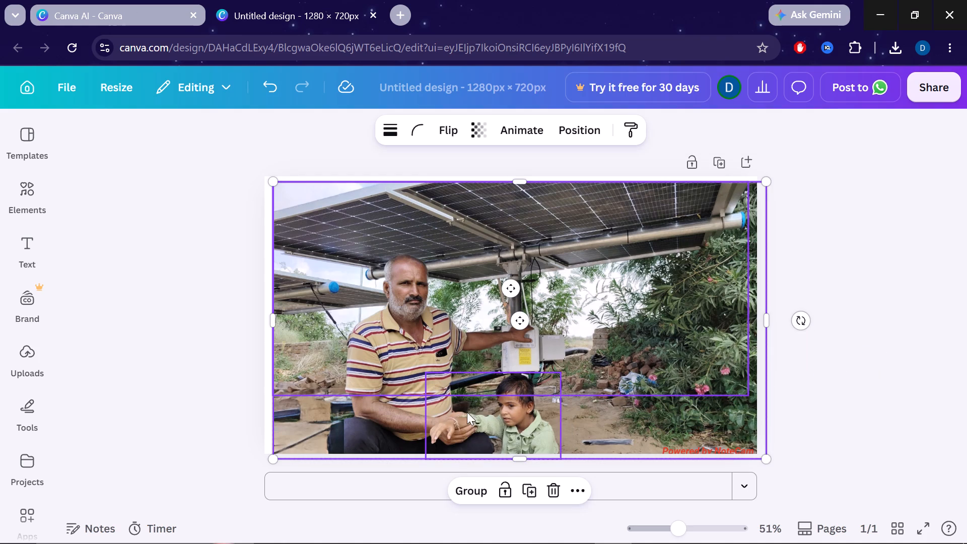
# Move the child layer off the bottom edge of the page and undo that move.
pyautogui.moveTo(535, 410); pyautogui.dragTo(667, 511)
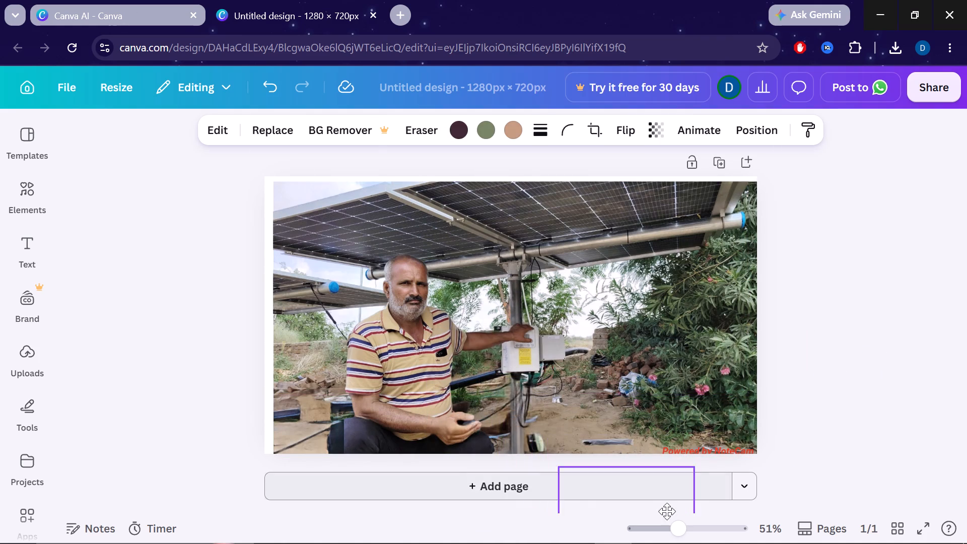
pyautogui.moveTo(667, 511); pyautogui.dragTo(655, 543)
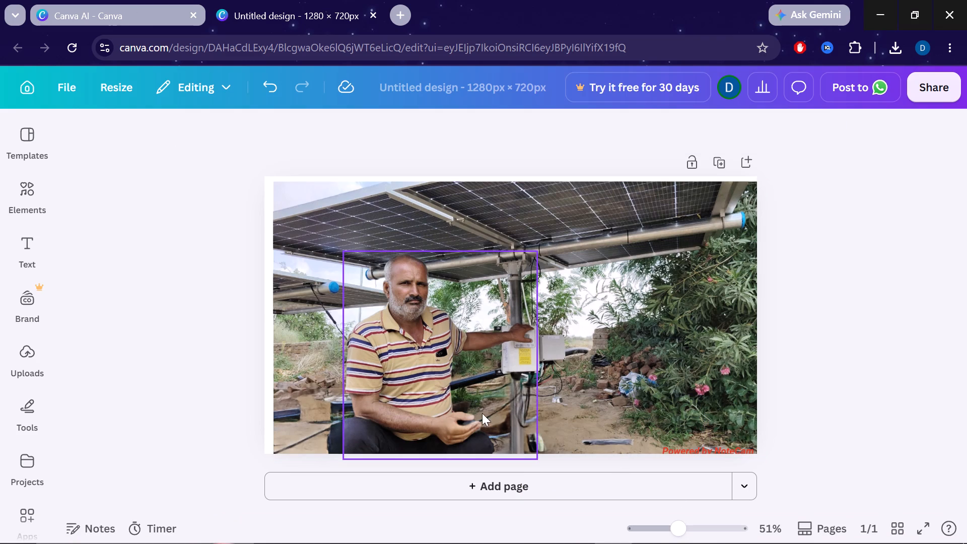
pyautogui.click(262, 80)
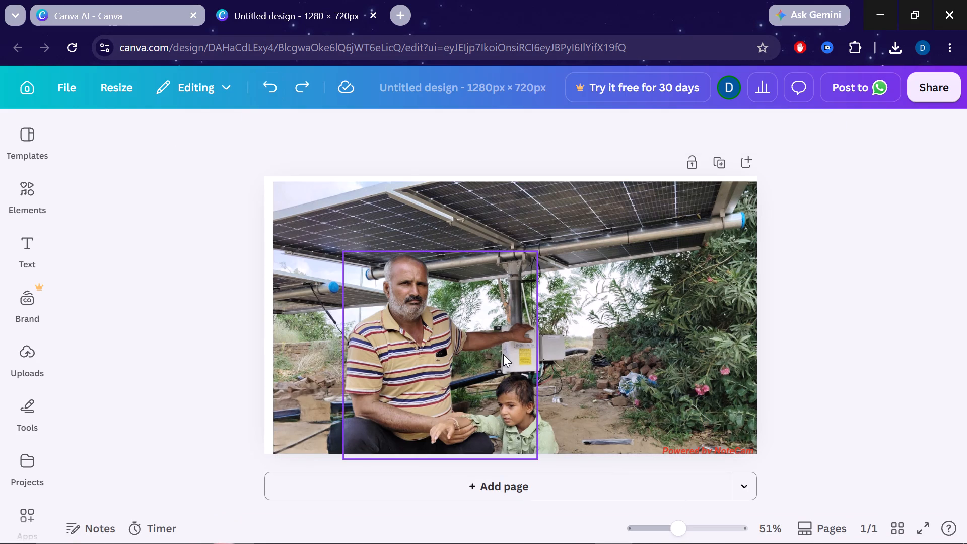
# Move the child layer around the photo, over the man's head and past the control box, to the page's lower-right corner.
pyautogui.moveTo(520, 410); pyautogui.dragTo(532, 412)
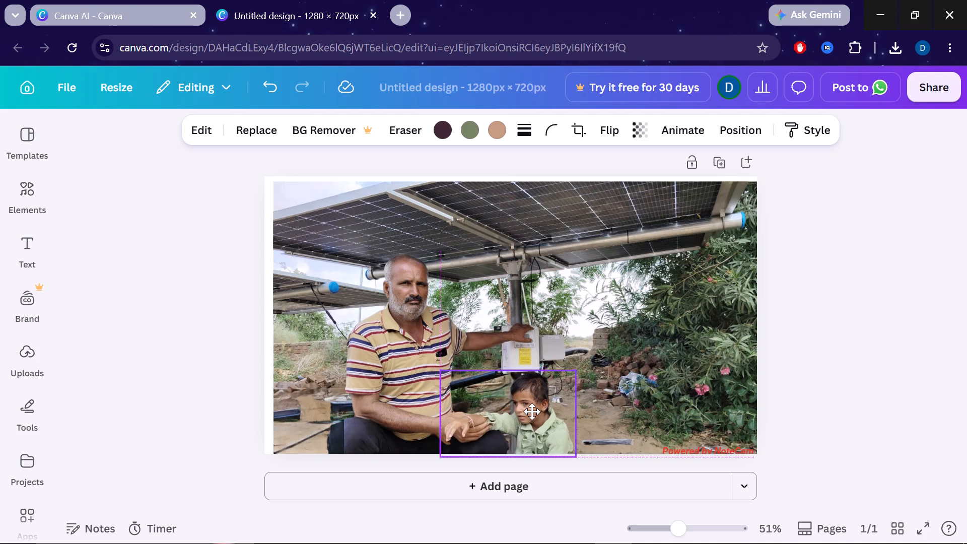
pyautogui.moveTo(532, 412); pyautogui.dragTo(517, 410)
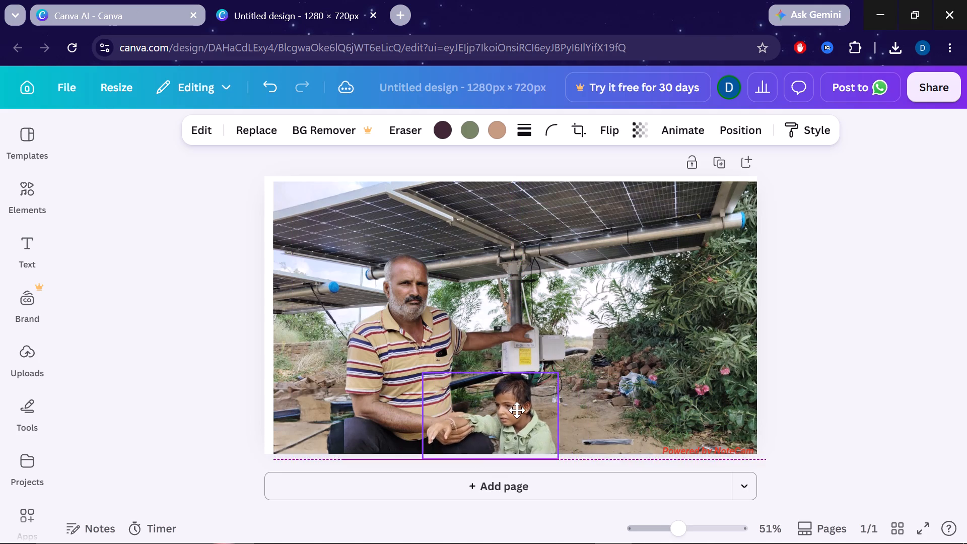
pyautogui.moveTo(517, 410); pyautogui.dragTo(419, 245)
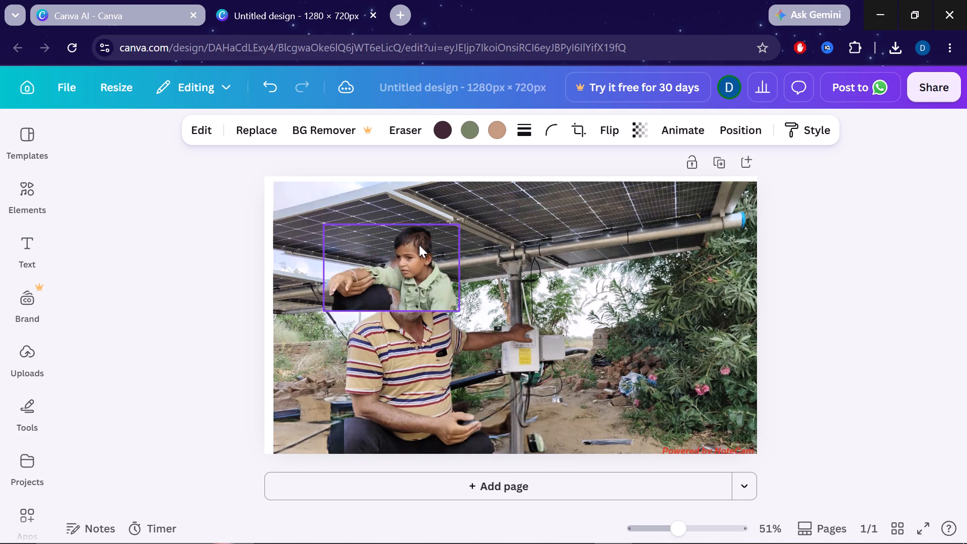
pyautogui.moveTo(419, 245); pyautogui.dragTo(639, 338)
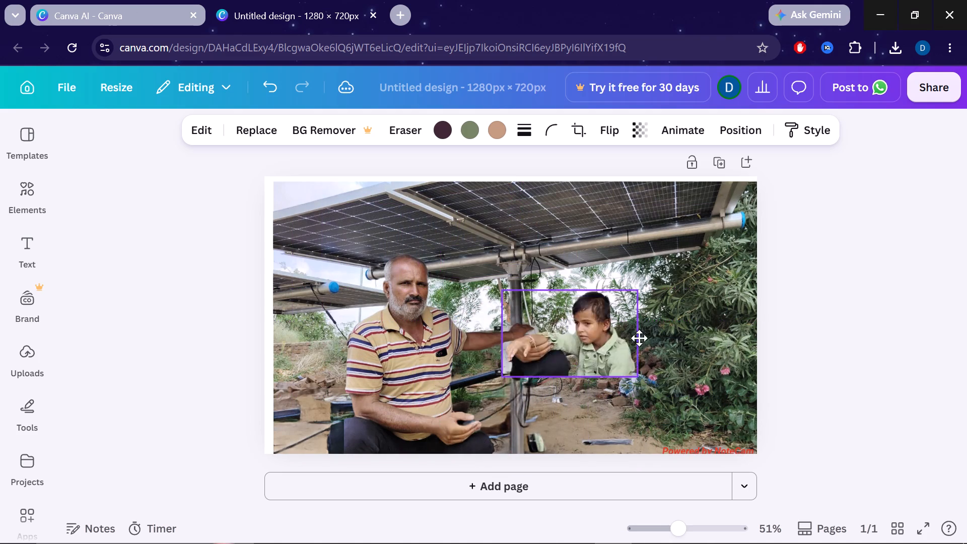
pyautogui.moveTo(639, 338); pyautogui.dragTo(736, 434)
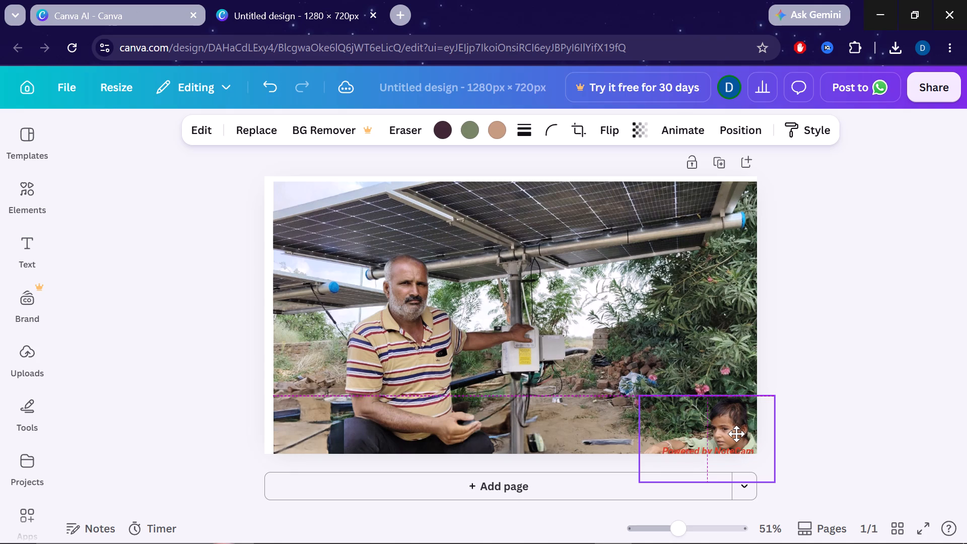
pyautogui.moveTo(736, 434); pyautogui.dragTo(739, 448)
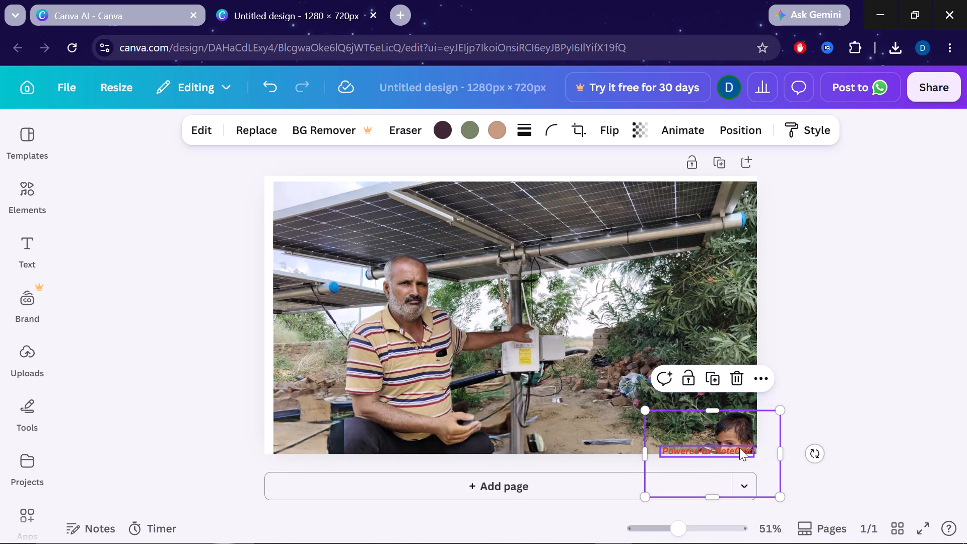
# Move the man layer off the page past its lower-left corner.
pyautogui.click(630, 273)
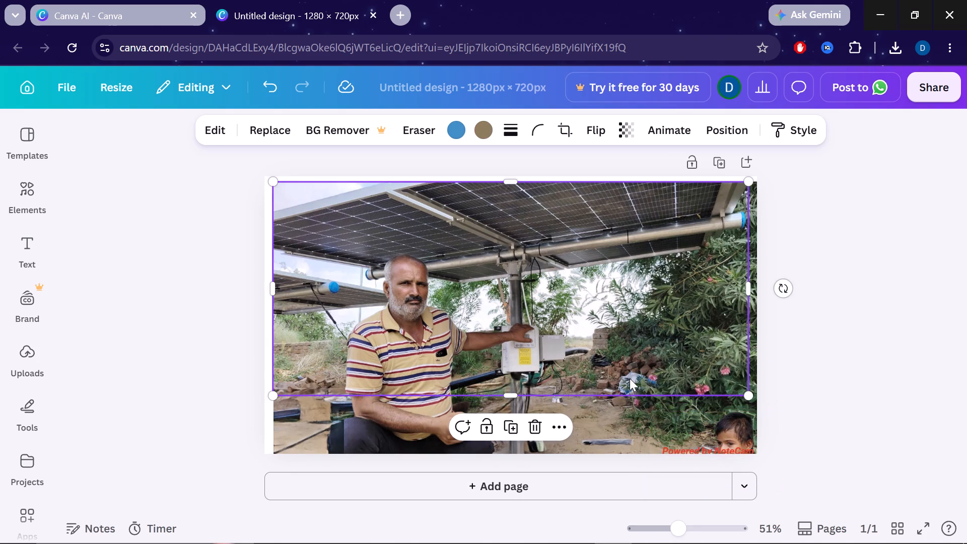
pyautogui.click(630, 378)
pyautogui.click(423, 331)
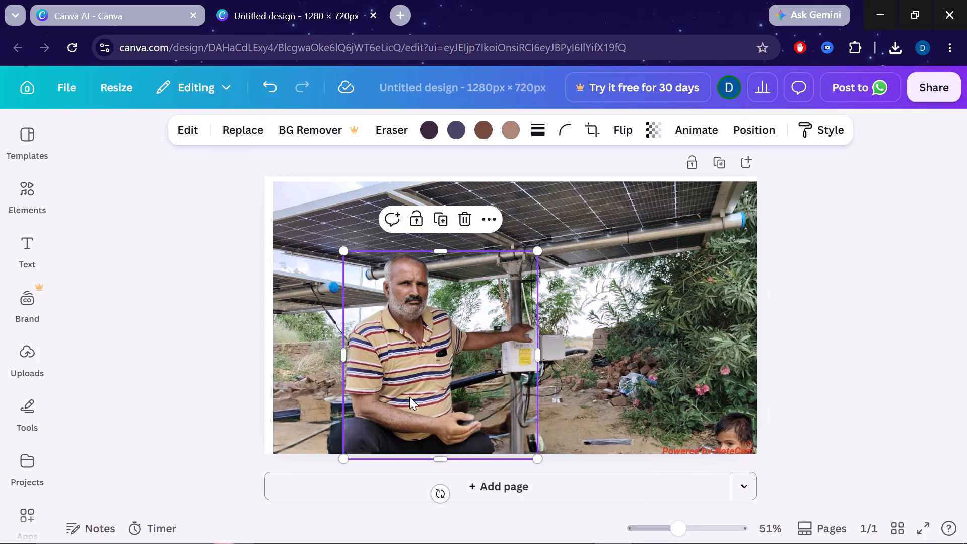
pyautogui.moveTo(418, 381); pyautogui.dragTo(10, 543)
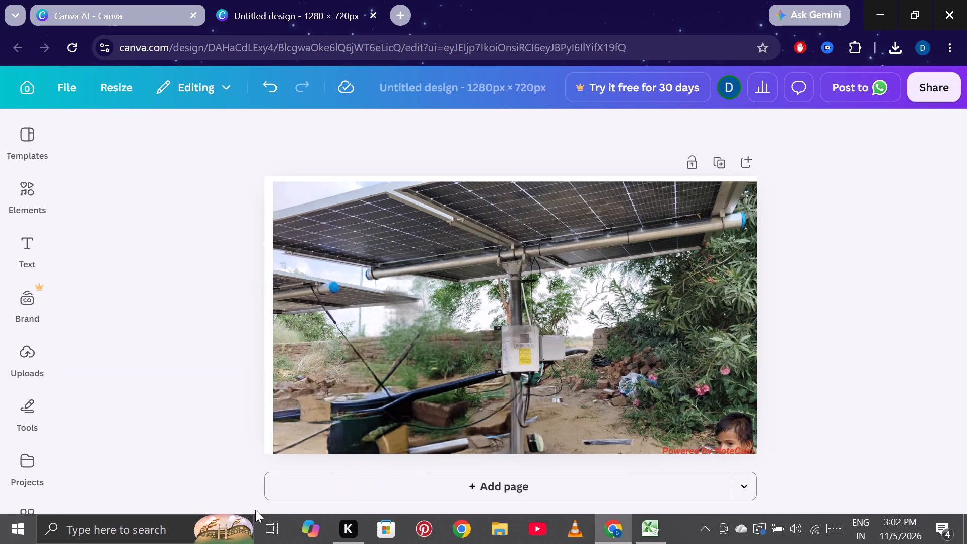
# Bring the child layer back toward the photo's centre and move it off the bottom edge of the page.
pyautogui.moveTo(734, 444); pyautogui.dragTo(726, 444)
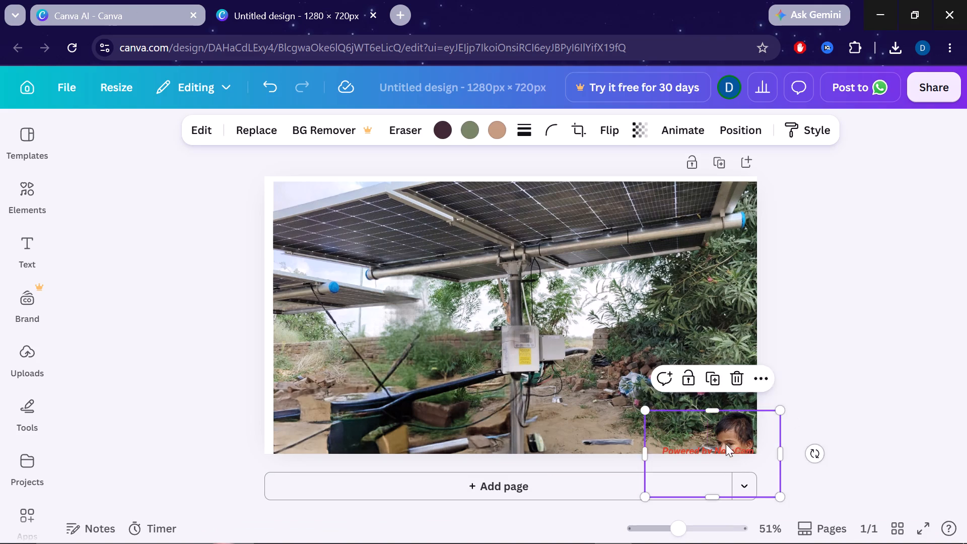
pyautogui.moveTo(726, 444); pyautogui.dragTo(579, 420)
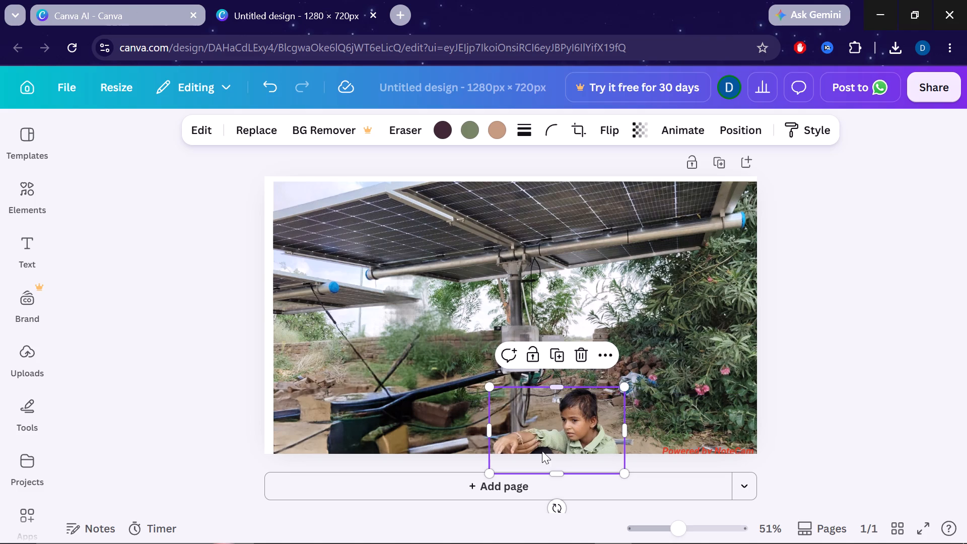
pyautogui.moveTo(558, 423); pyautogui.dragTo(363, 536)
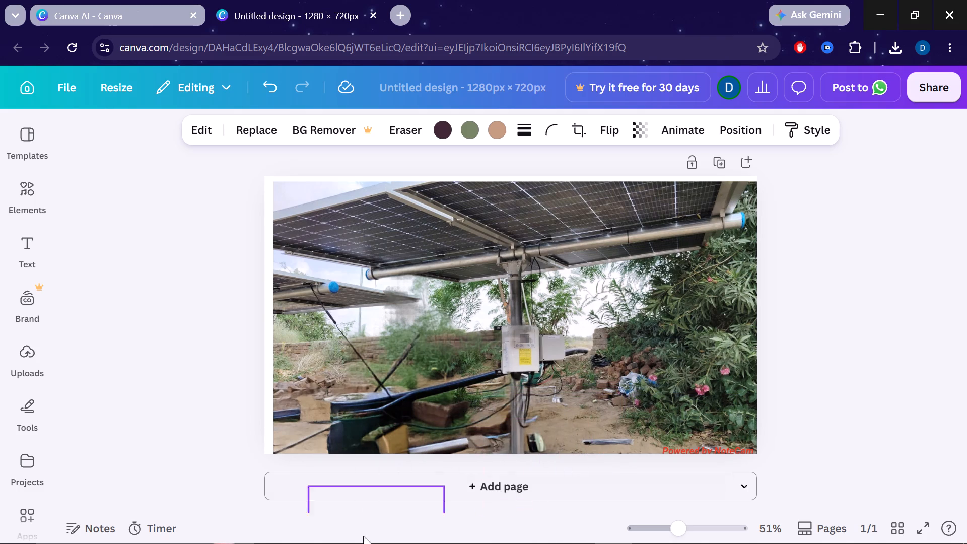
pyautogui.moveTo(363, 536); pyautogui.dragTo(334, 543)
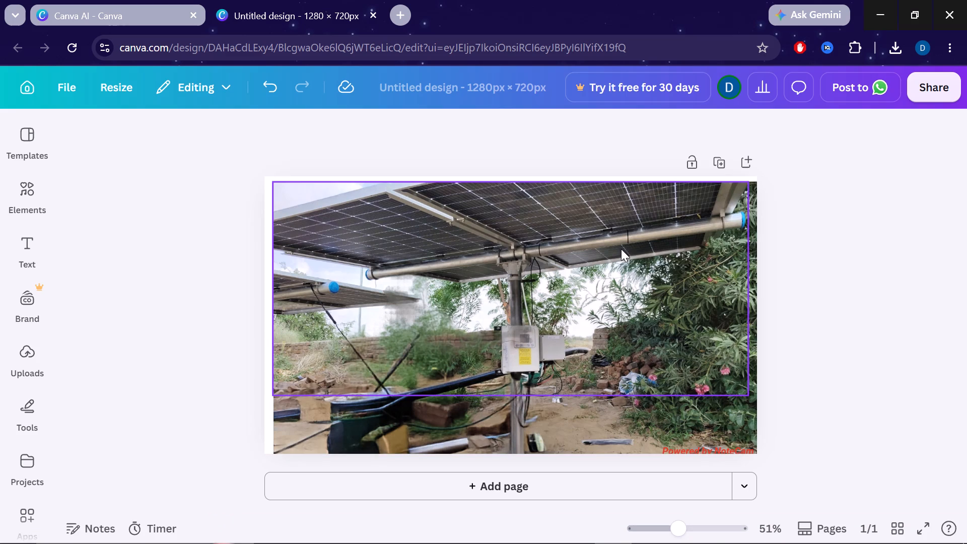
# Move the background photo layer horizontally until it lines up with the page's left edge.
pyautogui.click(668, 418)
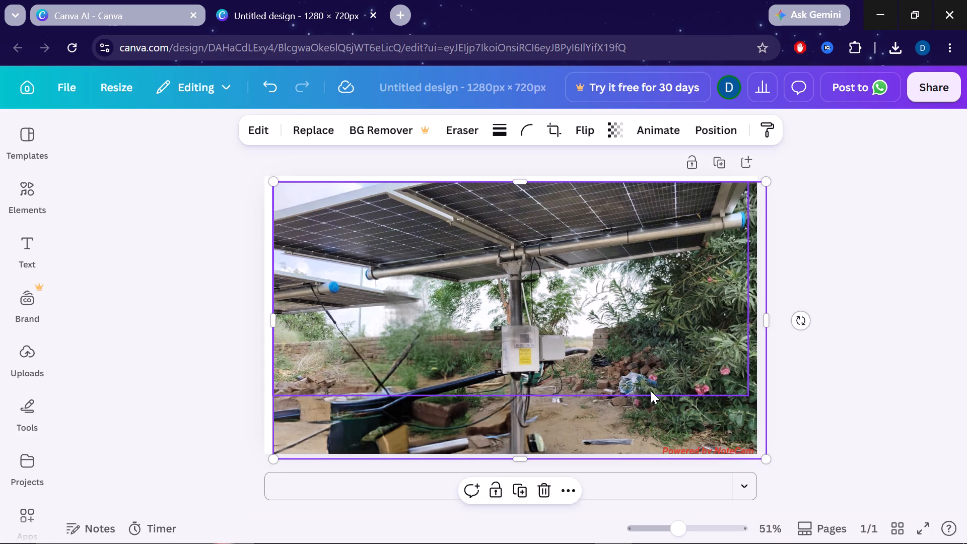
pyautogui.moveTo(662, 409); pyautogui.dragTo(661, 409)
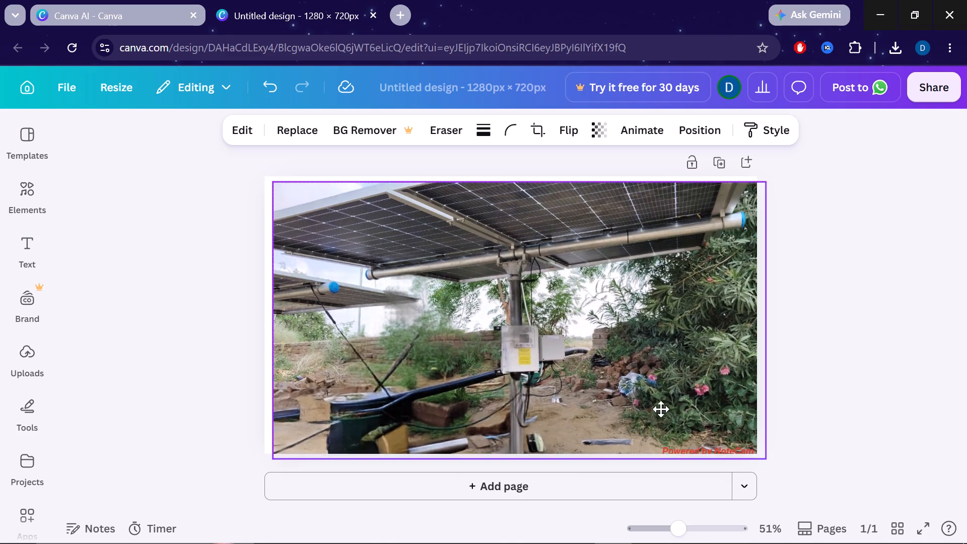
pyautogui.moveTo(661, 409); pyautogui.dragTo(651, 409)
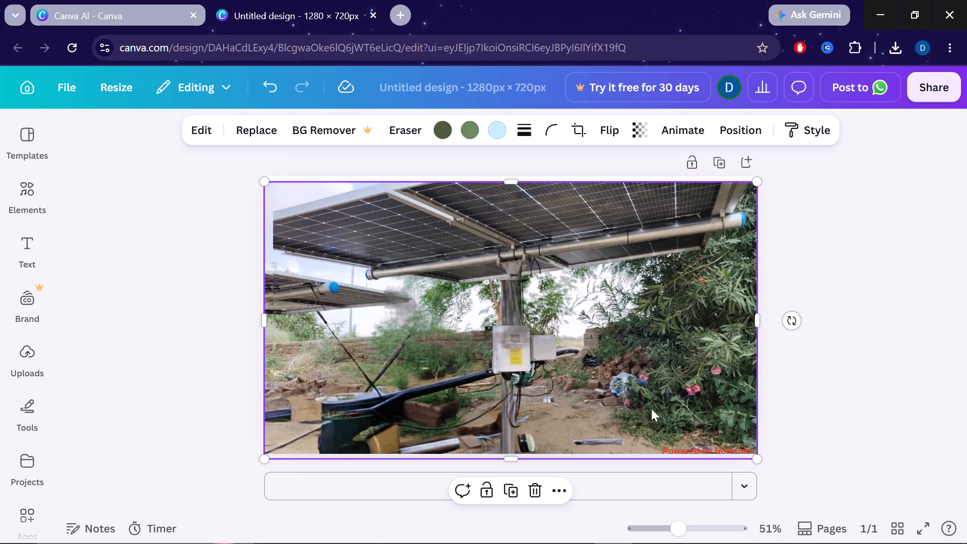
# Move the solar panel layer to the page's upper-left corner and deselect it.
pyautogui.moveTo(615, 266); pyautogui.dragTo(603, 249)
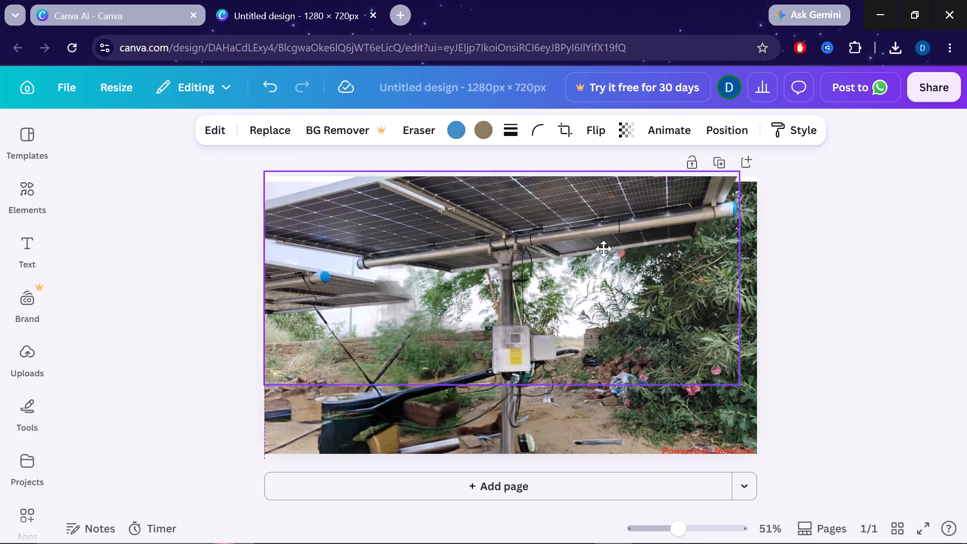
pyautogui.moveTo(603, 249); pyautogui.dragTo(611, 259)
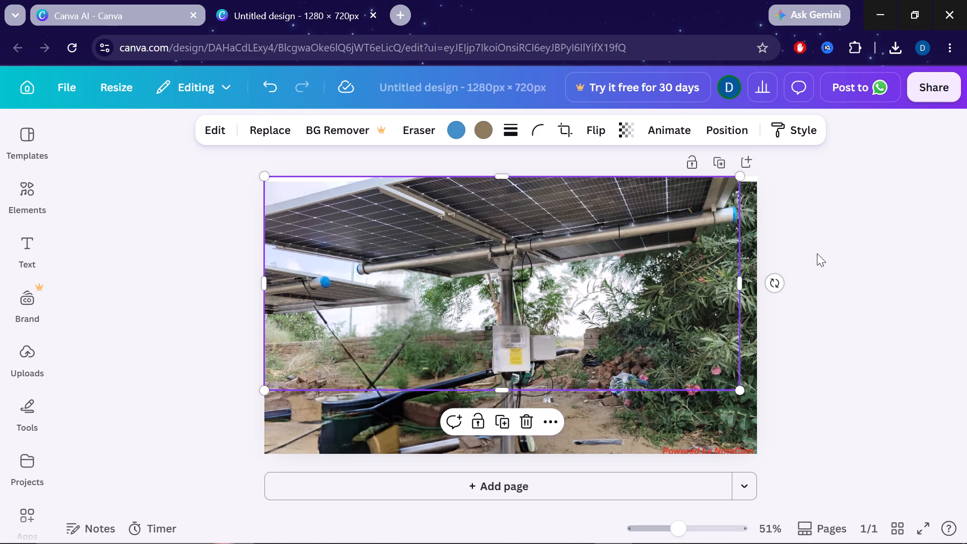
pyautogui.click(817, 253)
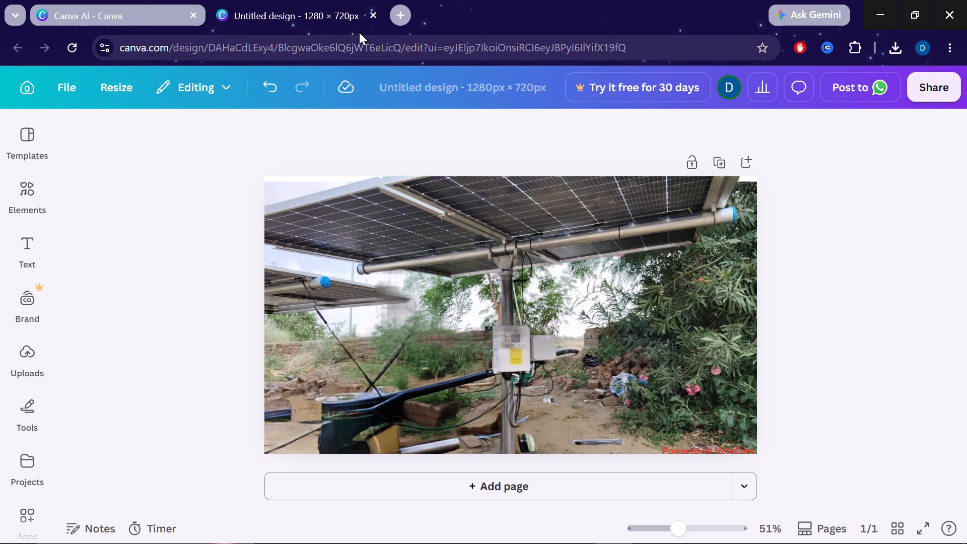
# Close the current design and choose the desert photo with tilted solar panels and a transmission tower for Magic Layers.
pyautogui.click(373, 16)
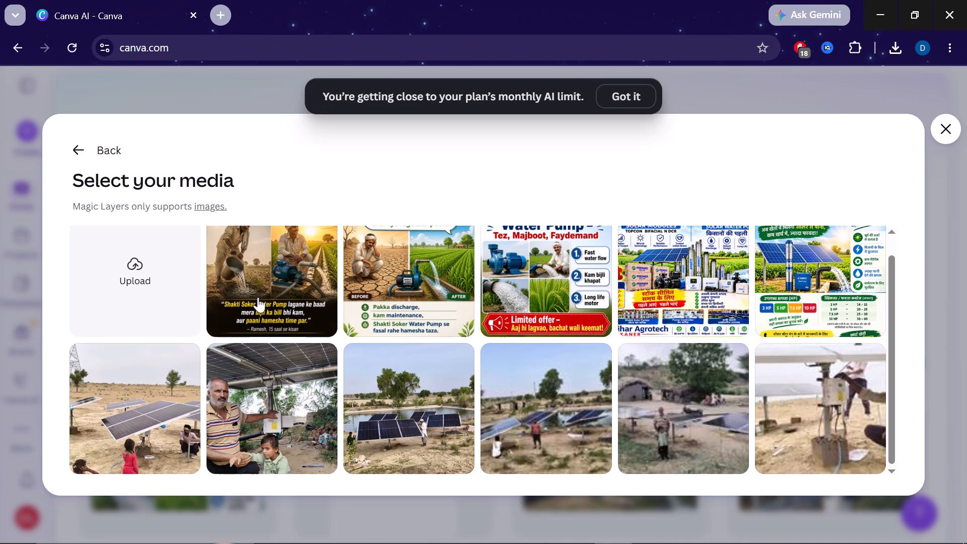
pyautogui.scroll(-3, 462, 351)
pyautogui.scroll(-3, 683, 457)
pyautogui.moveTo(895, 299); pyautogui.dragTo(898, 327)
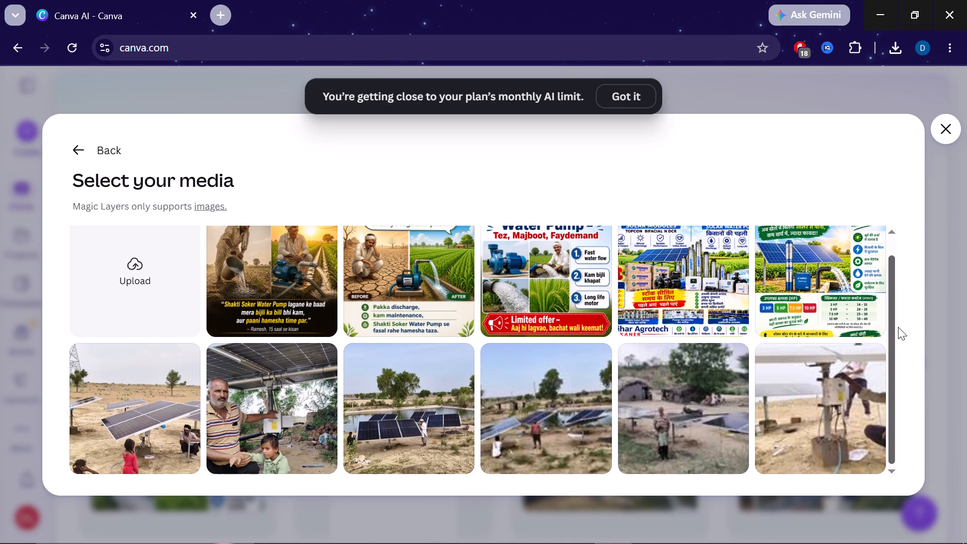
pyautogui.moveTo(898, 327); pyautogui.dragTo(897, 336)
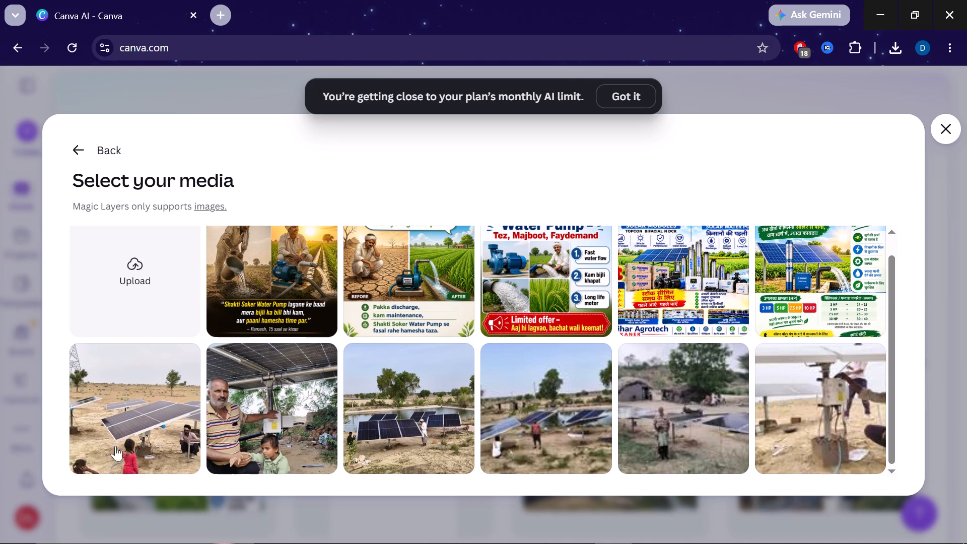
pyautogui.doubleClick(105, 428)
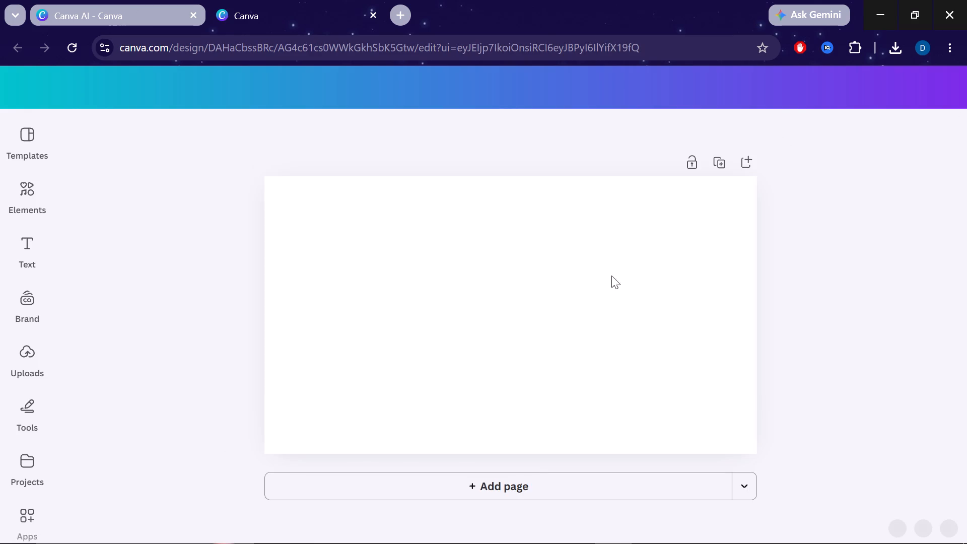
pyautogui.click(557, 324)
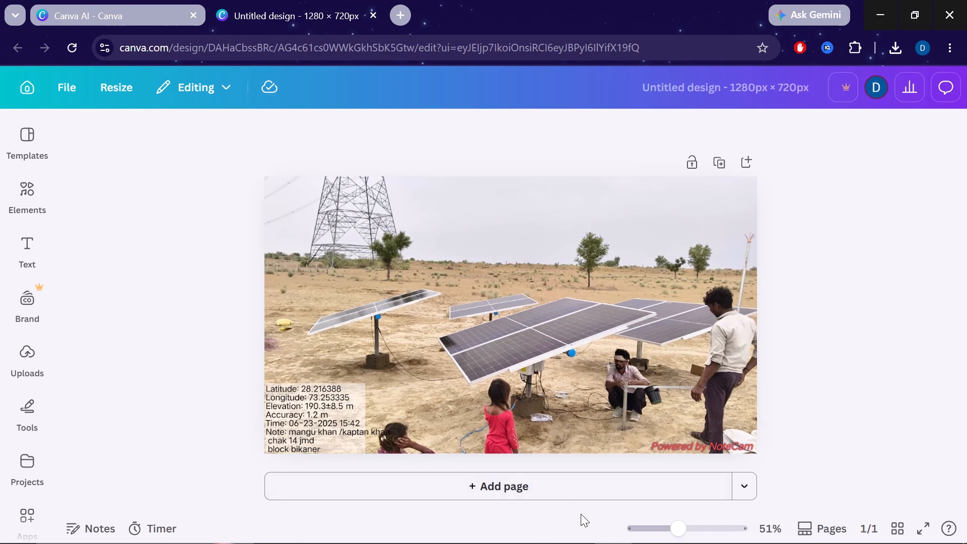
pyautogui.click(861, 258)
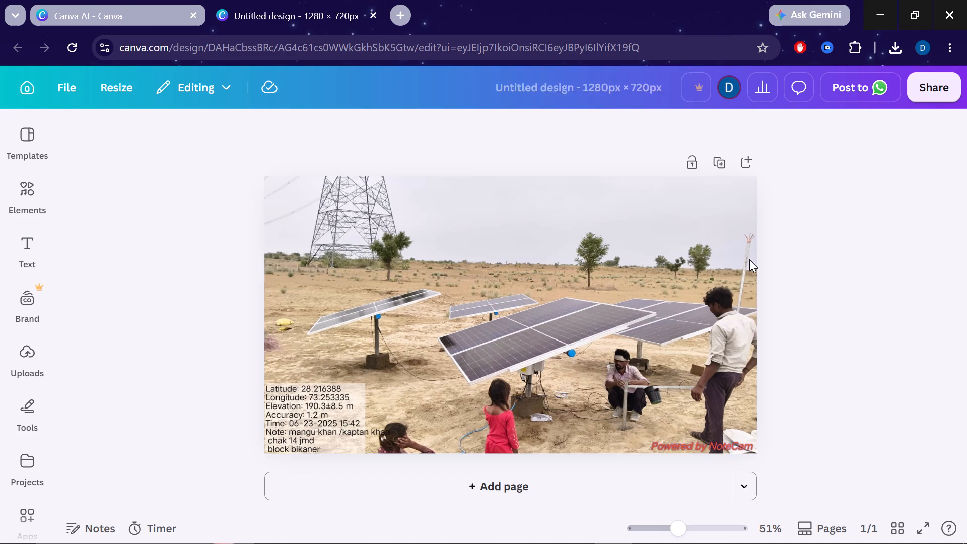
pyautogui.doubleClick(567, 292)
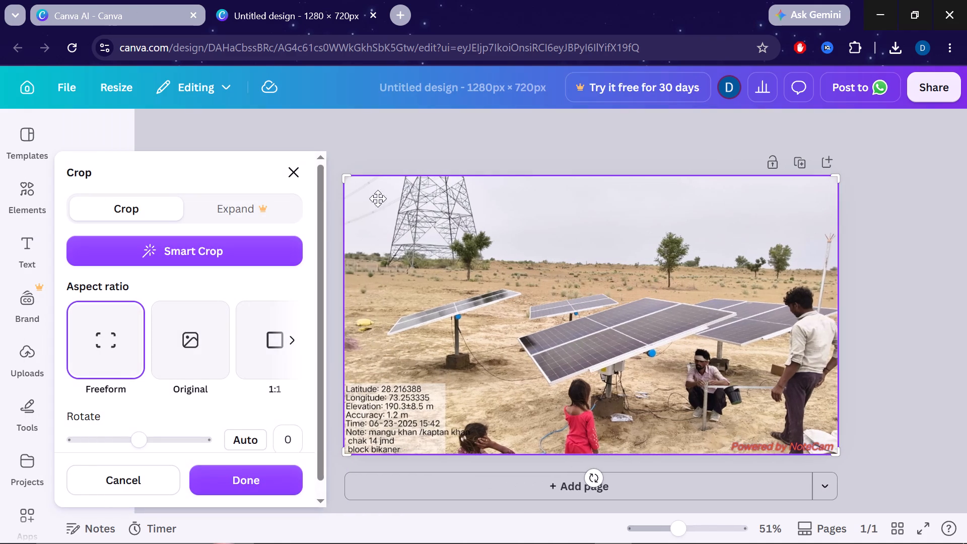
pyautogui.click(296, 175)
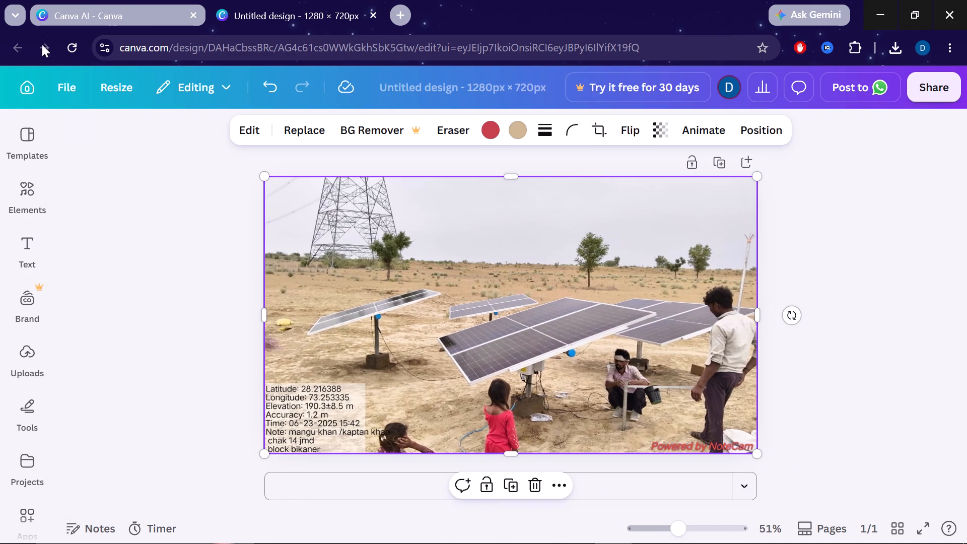
# Close the new design and choose the same desert solar panel photo for Magic Layers again.
pyautogui.click(373, 15)
pyautogui.doubleClick(181, 423)
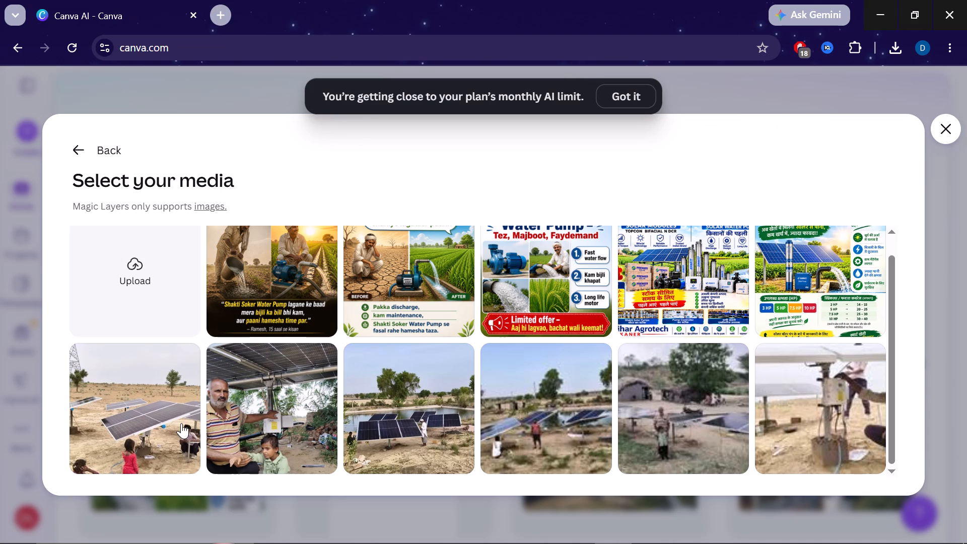
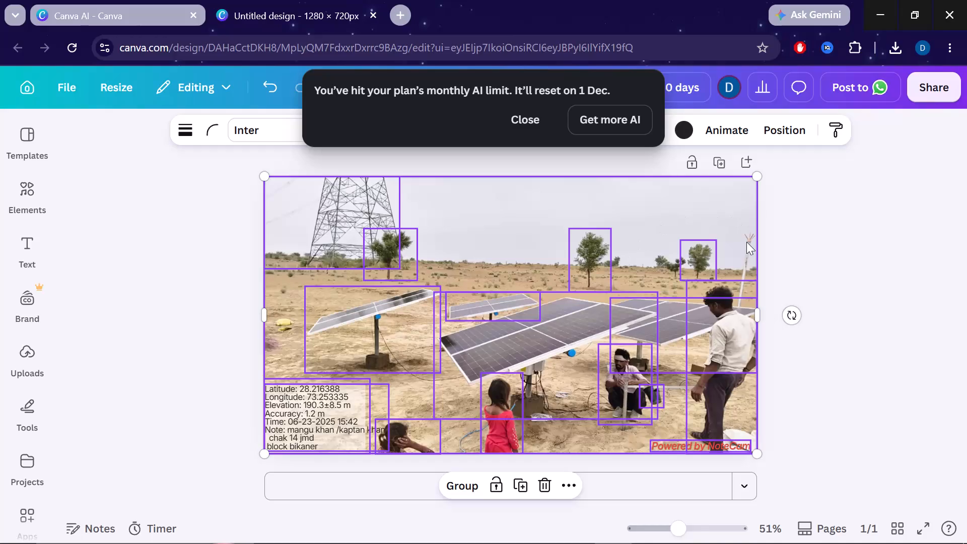
# Deselect all layers and move the middle tree layer beside the tree next to the transmission tower.
pyautogui.click(812, 250)
pyautogui.click(812, 250)
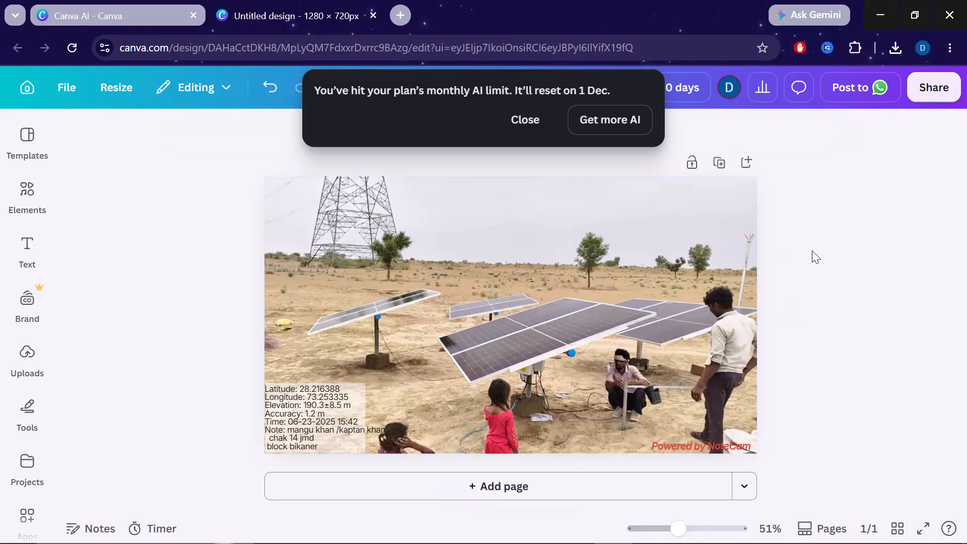
pyautogui.moveTo(592, 251); pyautogui.dragTo(488, 244)
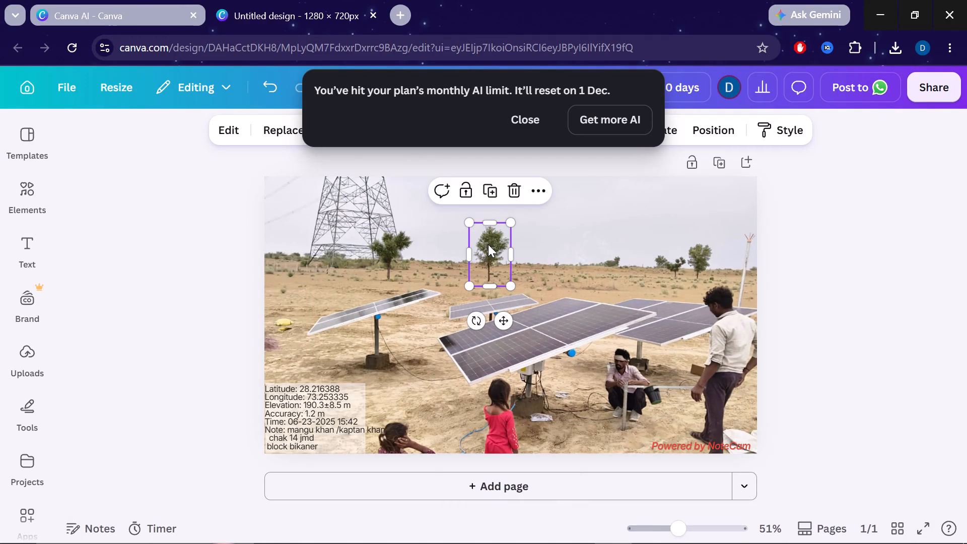
pyautogui.click(579, 235)
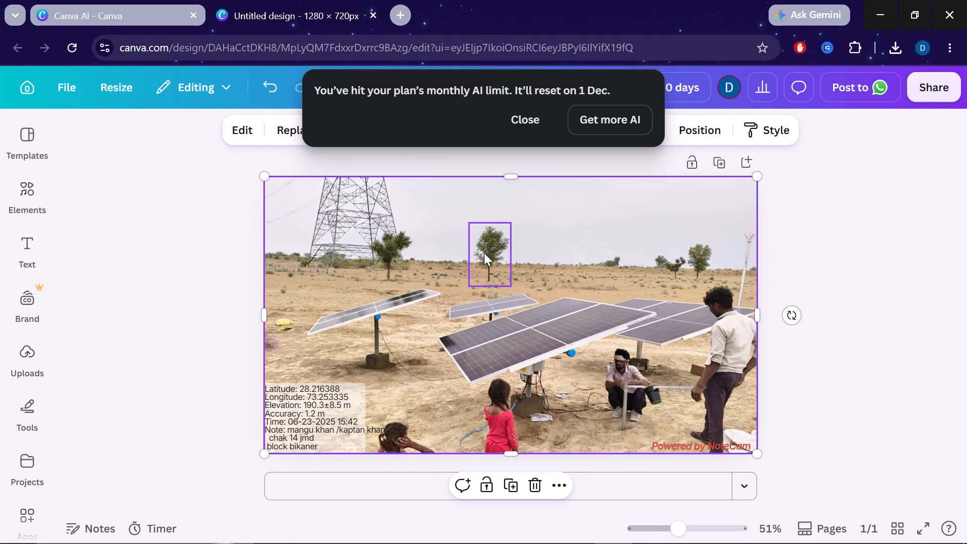
pyautogui.moveTo(494, 257); pyautogui.dragTo(442, 254)
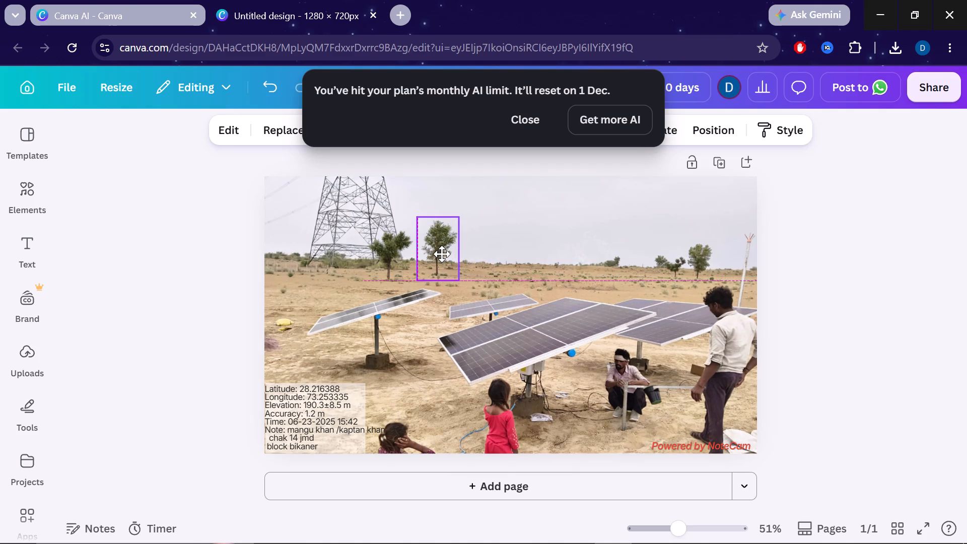
pyautogui.moveTo(442, 254); pyautogui.dragTo(438, 257)
pyautogui.click(555, 235)
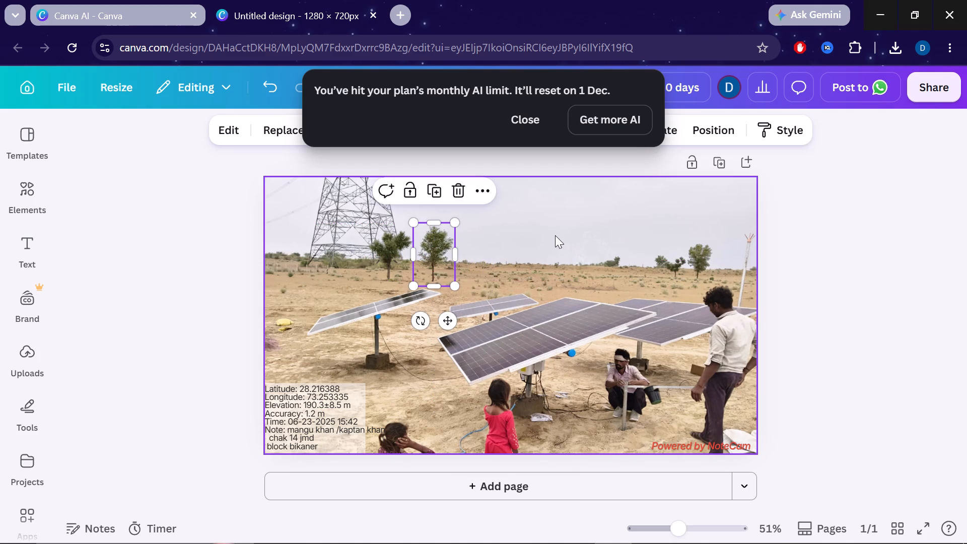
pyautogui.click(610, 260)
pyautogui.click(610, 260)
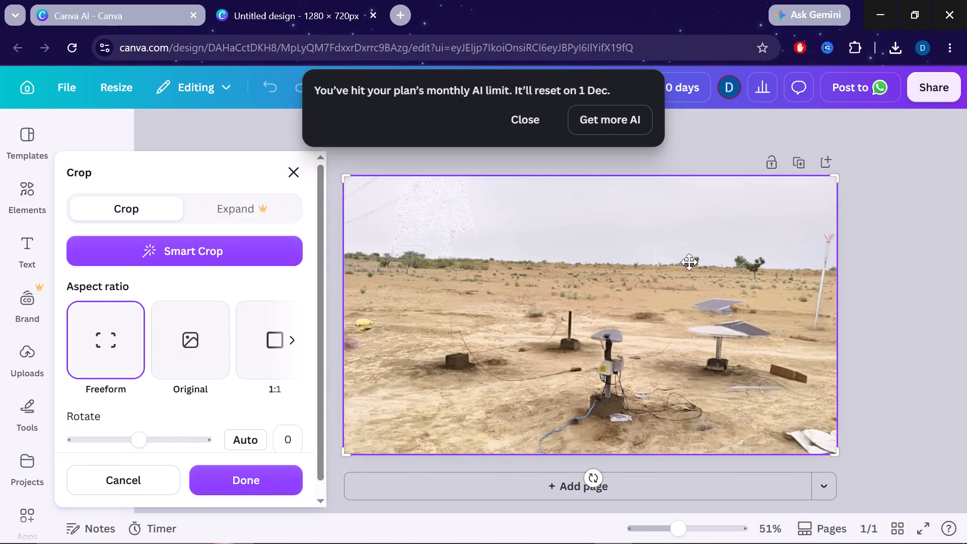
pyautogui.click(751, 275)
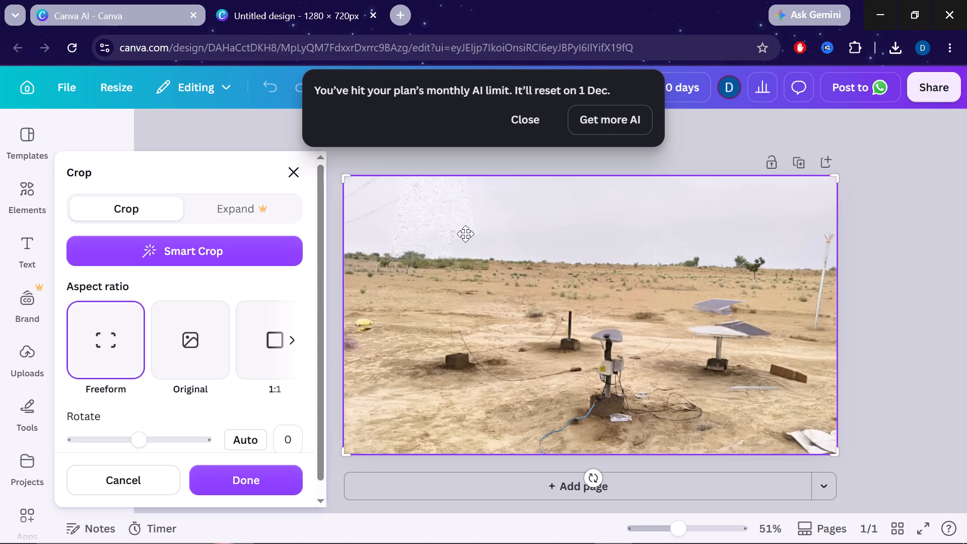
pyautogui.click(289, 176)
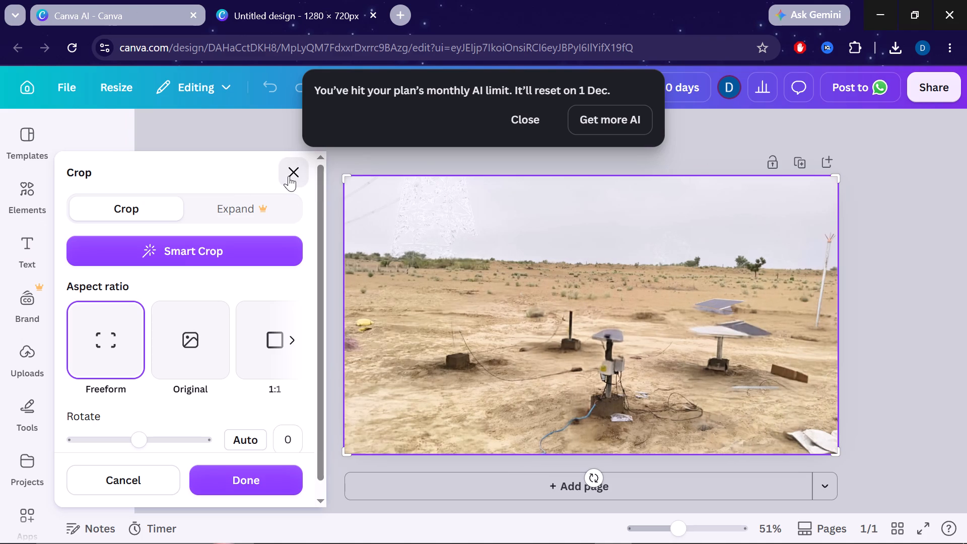
# Move the small tree layer above the standing man across the horizon to line up after the other two trees.
pyautogui.click(692, 259)
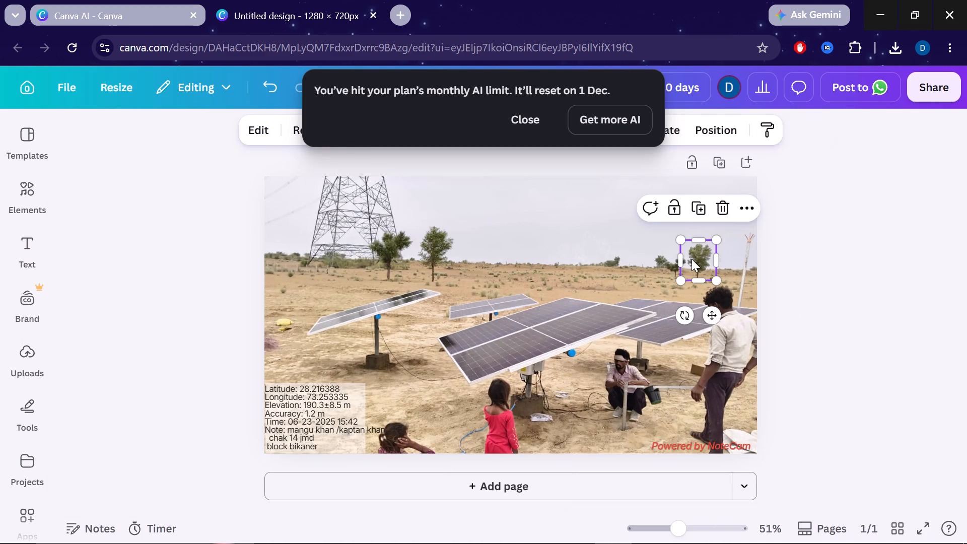
pyautogui.moveTo(701, 259); pyautogui.dragTo(576, 257)
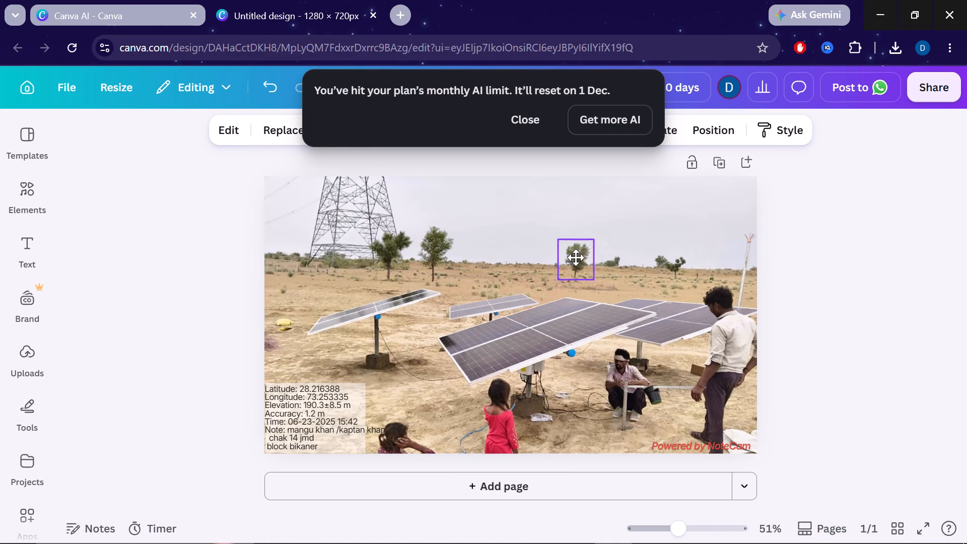
pyautogui.moveTo(576, 257); pyautogui.dragTo(477, 257)
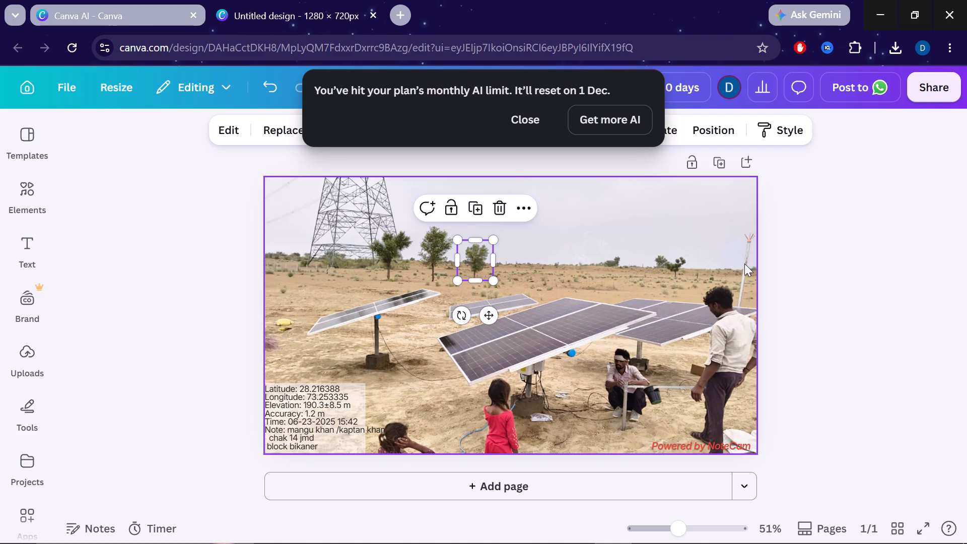
pyautogui.click(744, 263)
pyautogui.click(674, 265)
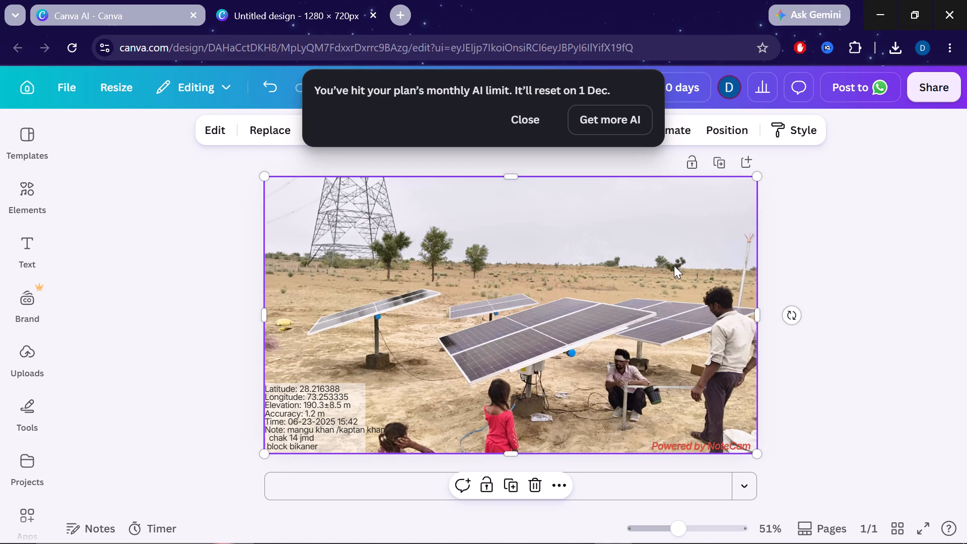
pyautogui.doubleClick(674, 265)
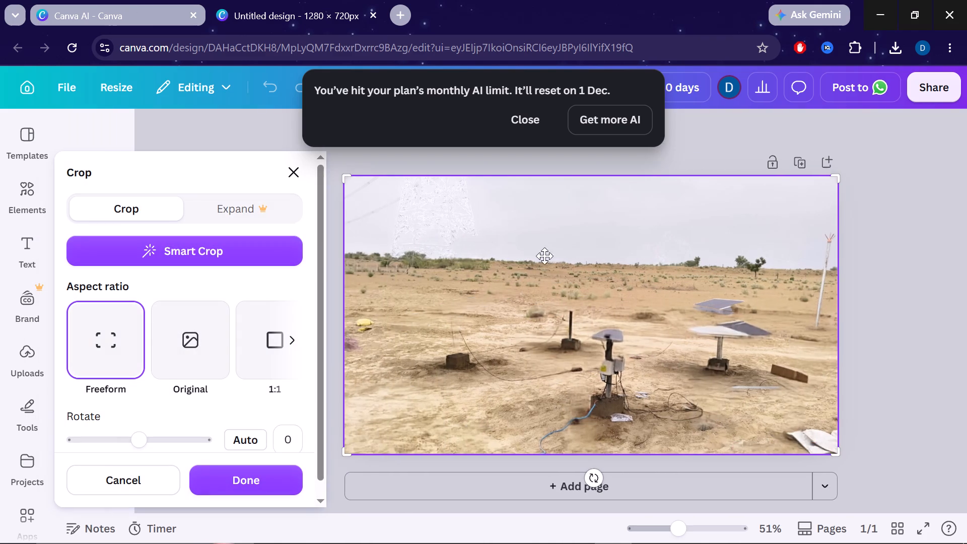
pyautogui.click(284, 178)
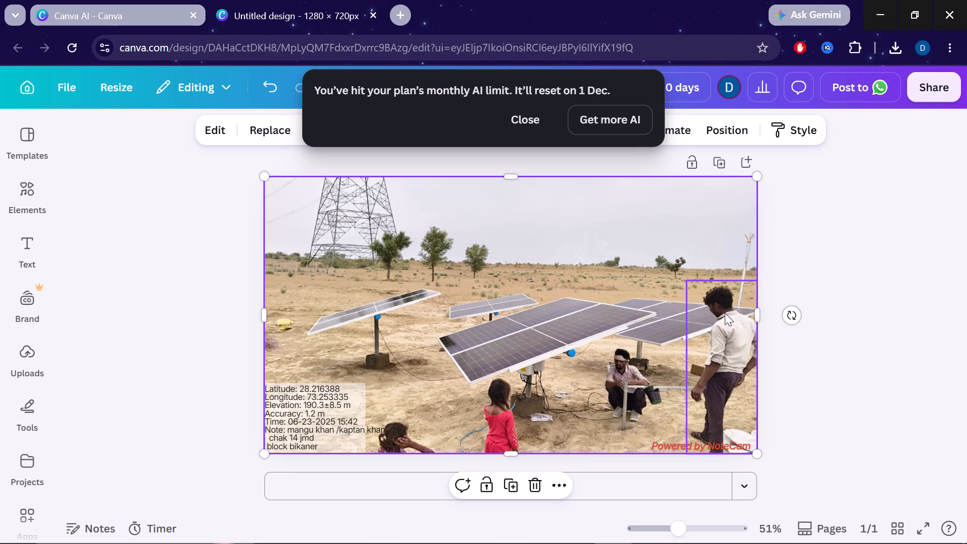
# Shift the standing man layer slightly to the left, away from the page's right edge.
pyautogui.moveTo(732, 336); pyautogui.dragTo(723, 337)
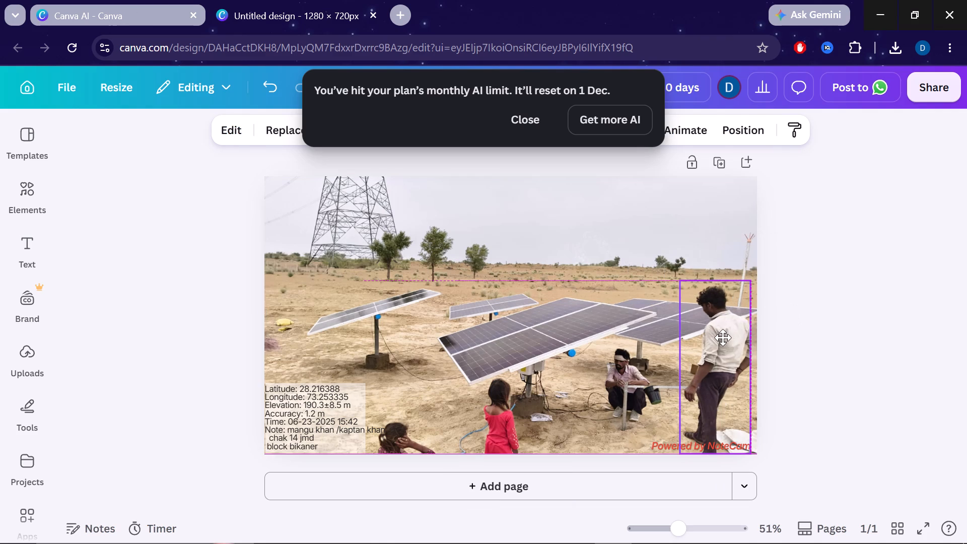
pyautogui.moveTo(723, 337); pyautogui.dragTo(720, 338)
# Nudge the girl in red and the child at the page's bottom edge slightly to the right.
pyautogui.moveTo(504, 418); pyautogui.dragTo(512, 415)
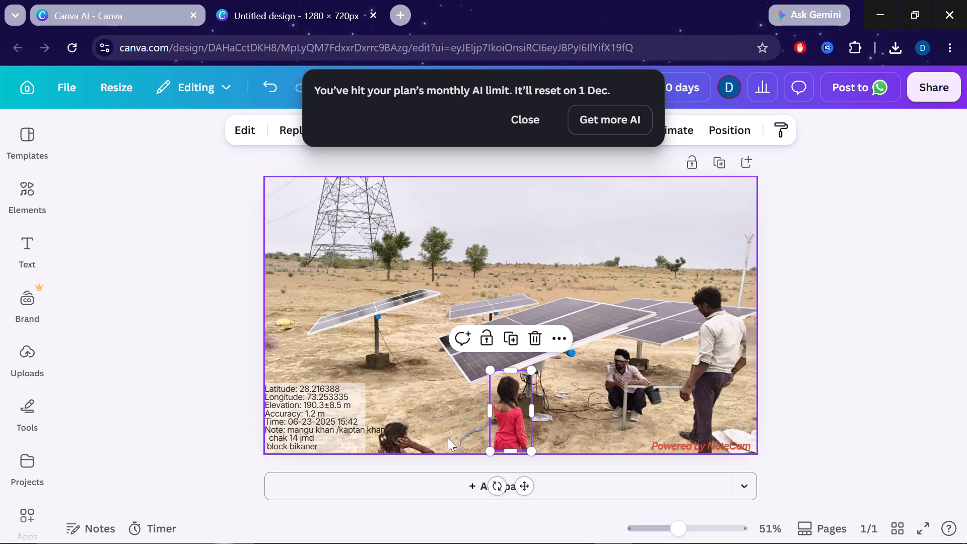
pyautogui.click(515, 404)
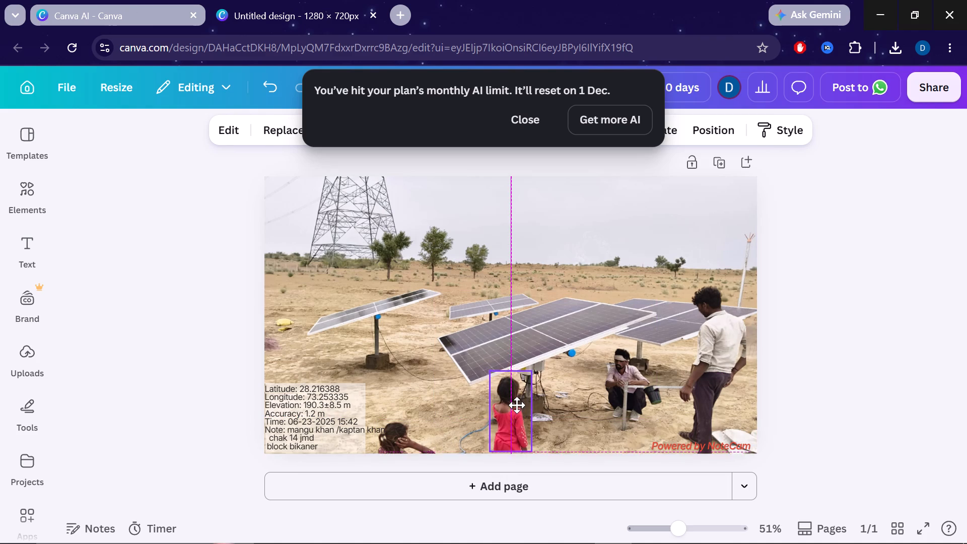
pyautogui.moveTo(419, 443); pyautogui.dragTo(424, 444)
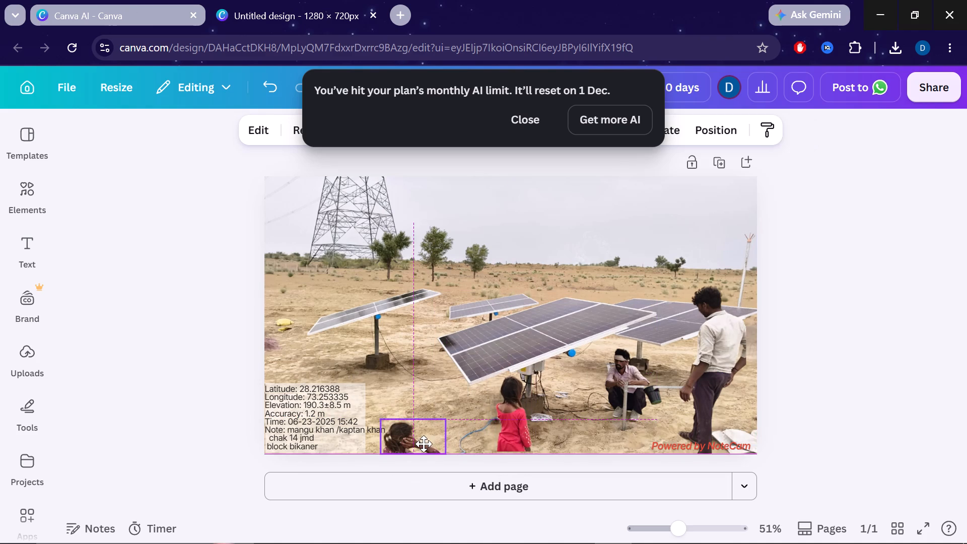
pyautogui.moveTo(424, 444); pyautogui.dragTo(425, 444)
pyautogui.click(515, 434)
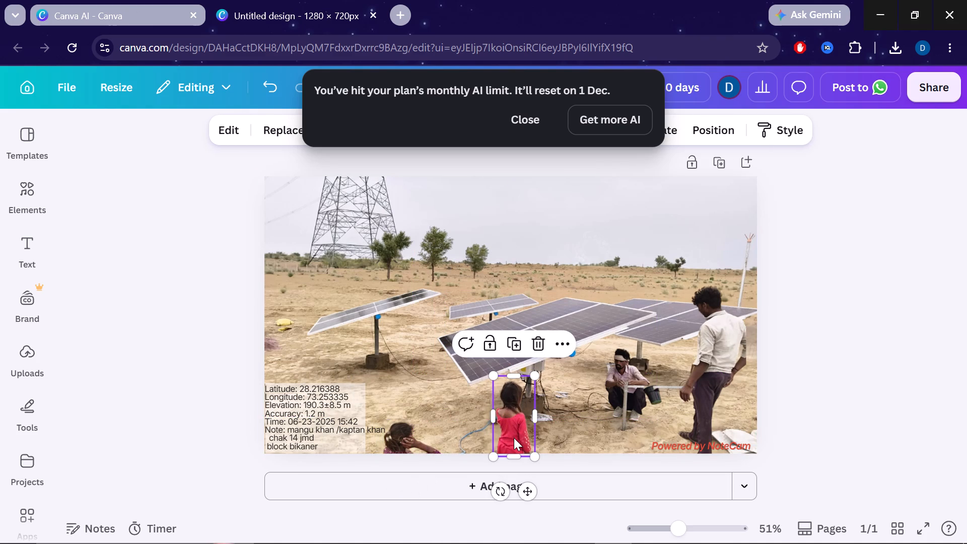
# Move the location text, its pale backing patch and the "Powered by NoteCam" text off the page.
pyautogui.moveTo(343, 416); pyautogui.dragTo(94, 543)
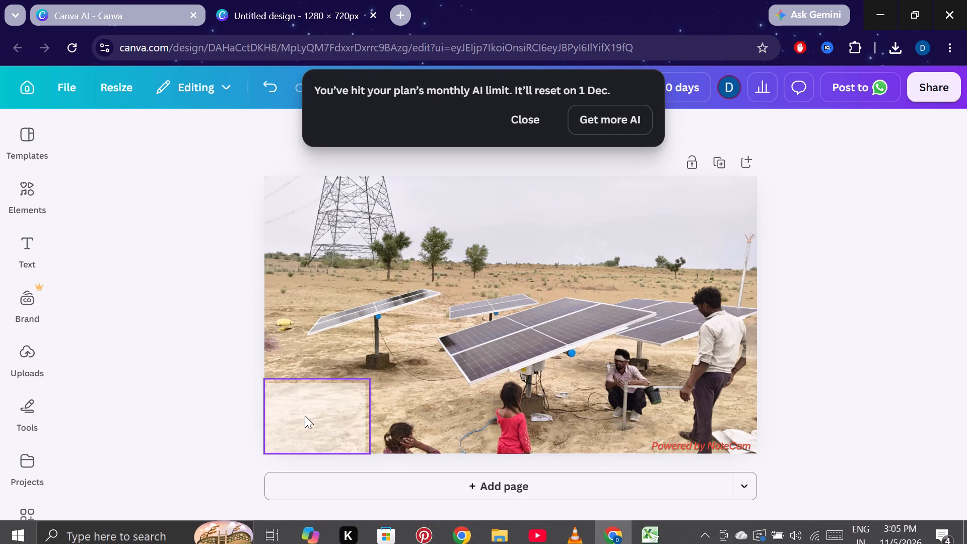
pyautogui.moveTo(305, 416); pyautogui.dragTo(125, 543)
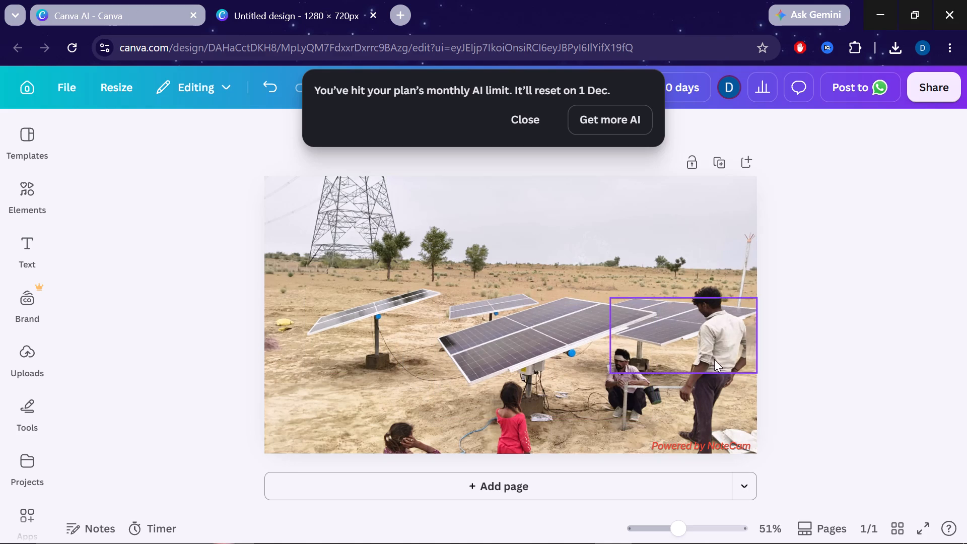
pyautogui.click(739, 445)
pyautogui.moveTo(739, 445); pyautogui.dragTo(762, 499)
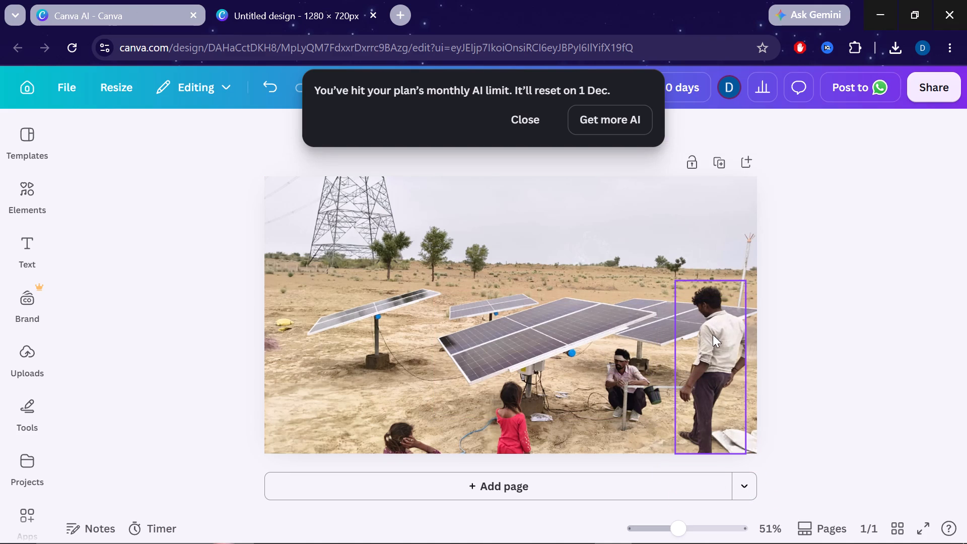
# Move the standing man layer back against the page's right edge, keeping his feet at the bottom edge.
pyautogui.moveTo(713, 334); pyautogui.dragTo(724, 335)
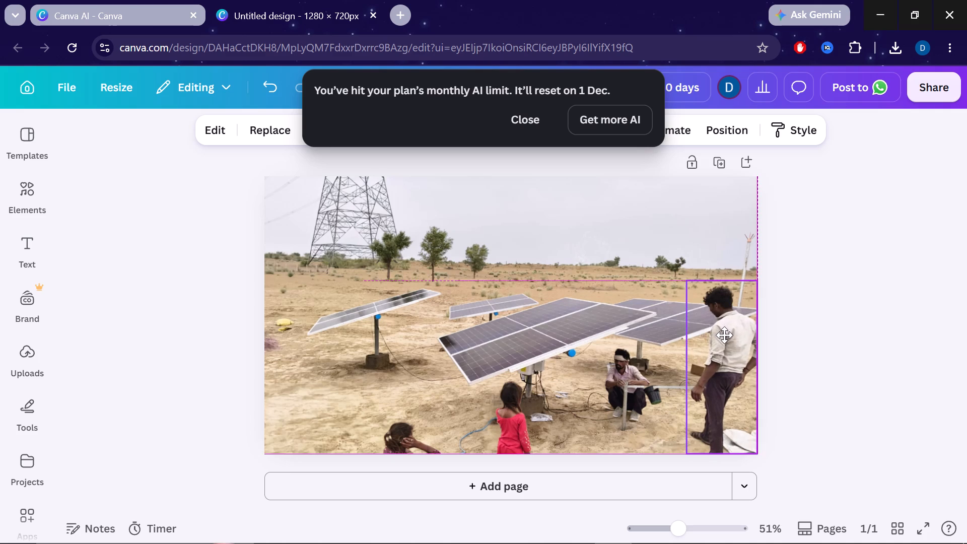
pyautogui.moveTo(724, 335); pyautogui.dragTo(726, 335)
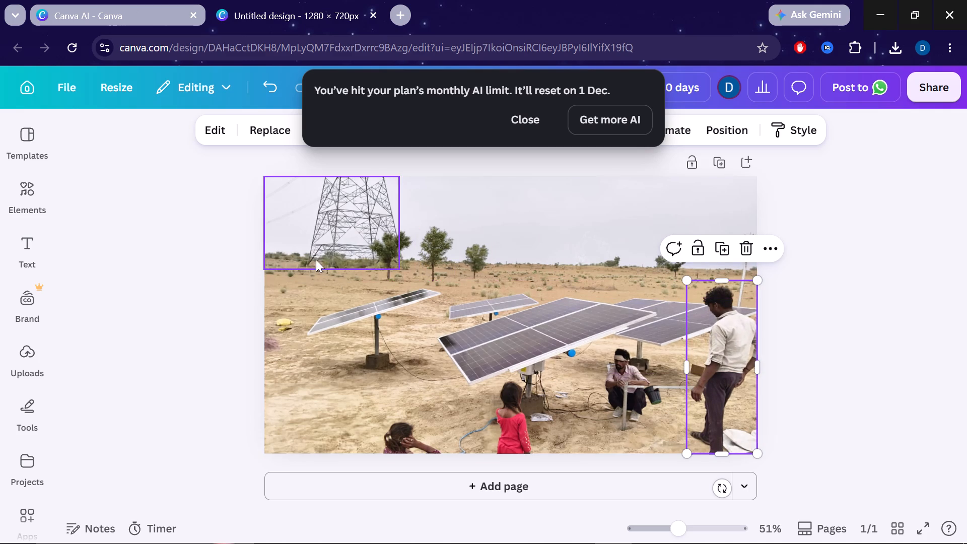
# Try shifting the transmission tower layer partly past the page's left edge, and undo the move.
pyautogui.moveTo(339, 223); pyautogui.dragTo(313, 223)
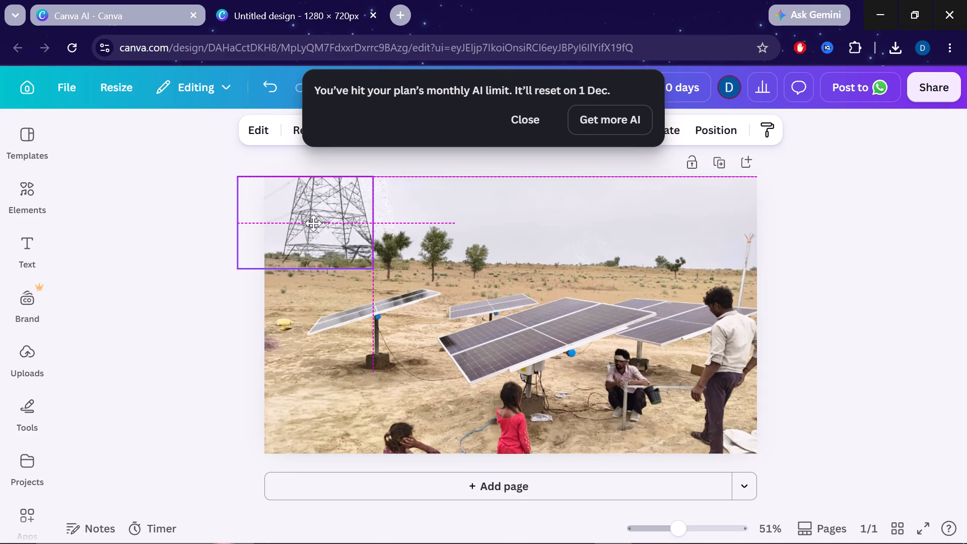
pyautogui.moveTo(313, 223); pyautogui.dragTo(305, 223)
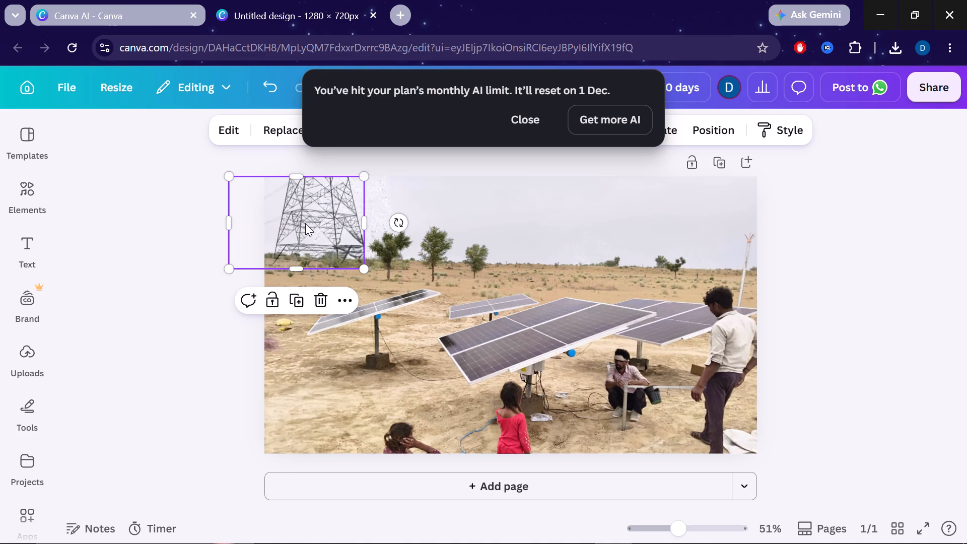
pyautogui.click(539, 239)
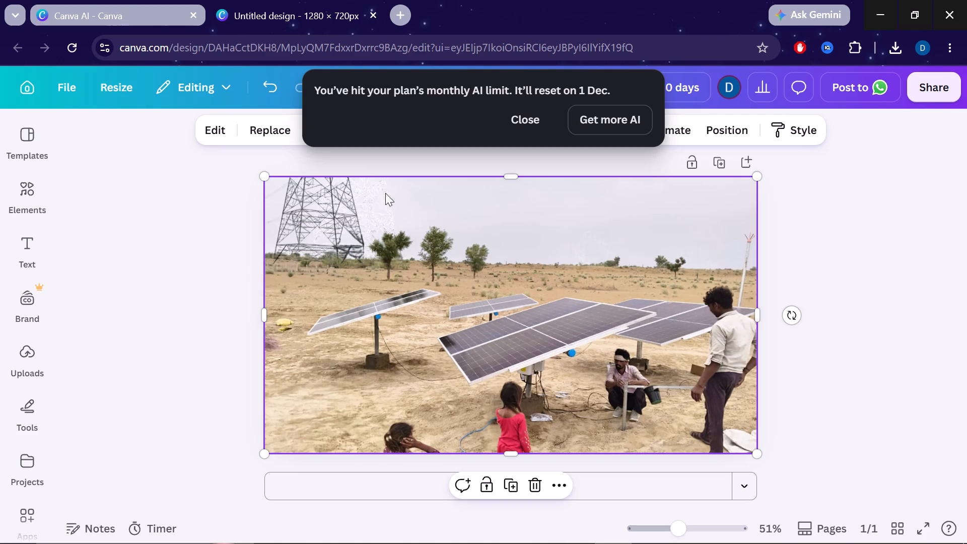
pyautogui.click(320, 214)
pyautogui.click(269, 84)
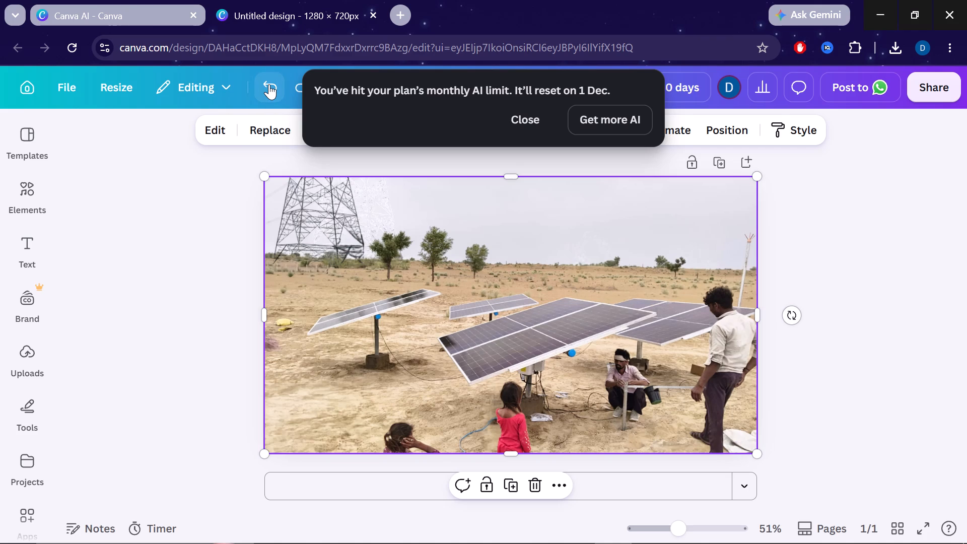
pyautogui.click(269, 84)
# Move the transmission tower layer across the sky to the page's upper-right area, with its base on the horizon near the standing man.
pyautogui.moveTo(353, 201); pyautogui.dragTo(442, 211)
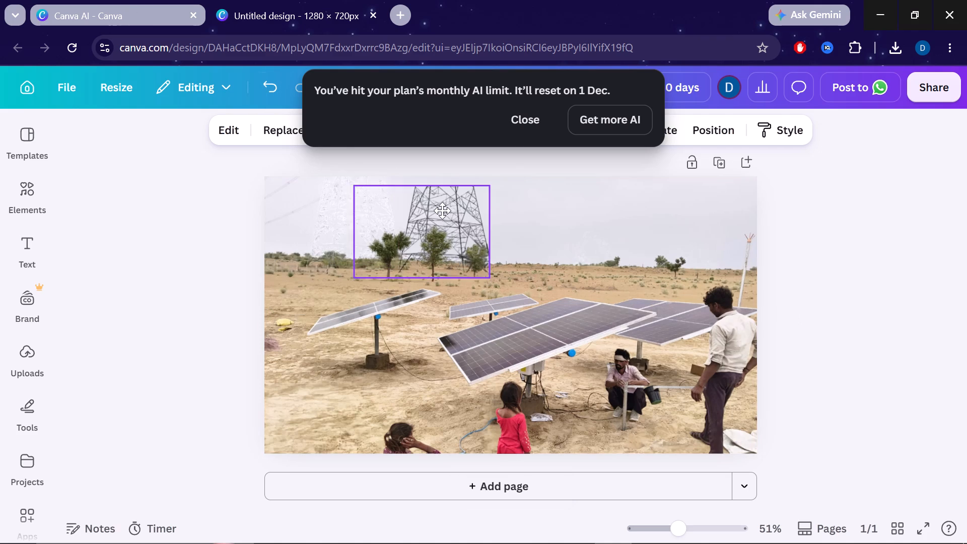
pyautogui.moveTo(442, 211); pyautogui.dragTo(663, 188)
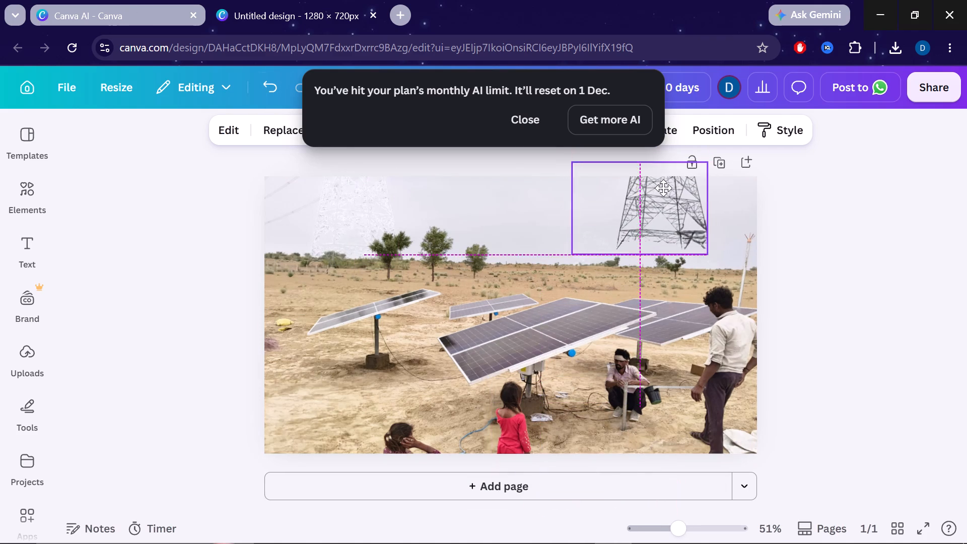
pyautogui.moveTo(663, 188); pyautogui.dragTo(682, 213)
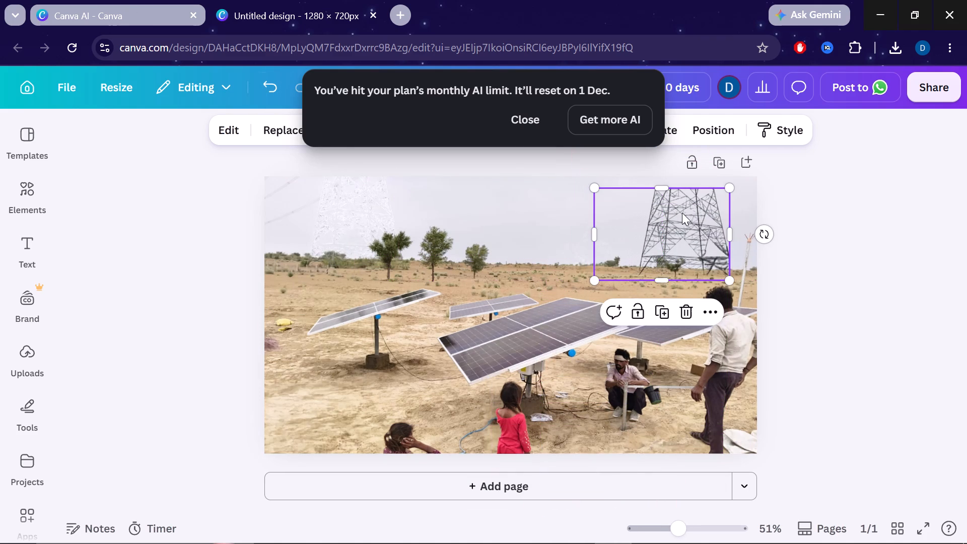
pyautogui.moveTo(690, 211); pyautogui.dragTo(701, 203)
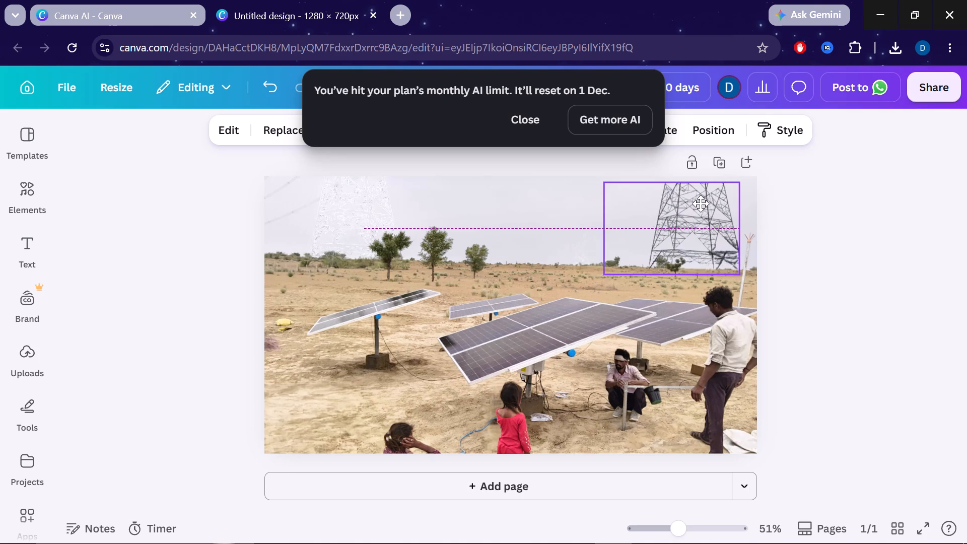
pyautogui.moveTo(701, 203); pyautogui.dragTo(704, 201)
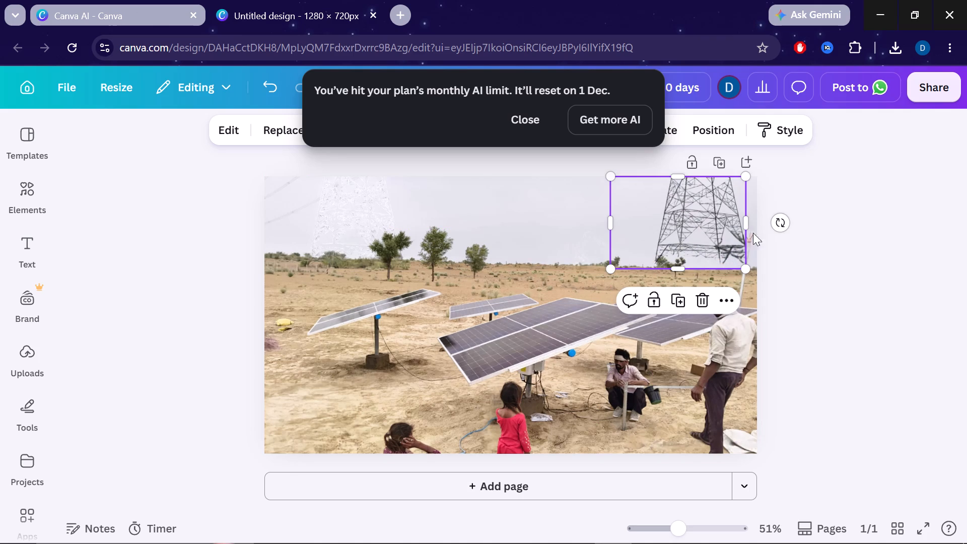
pyautogui.moveTo(701, 215); pyautogui.dragTo(716, 224)
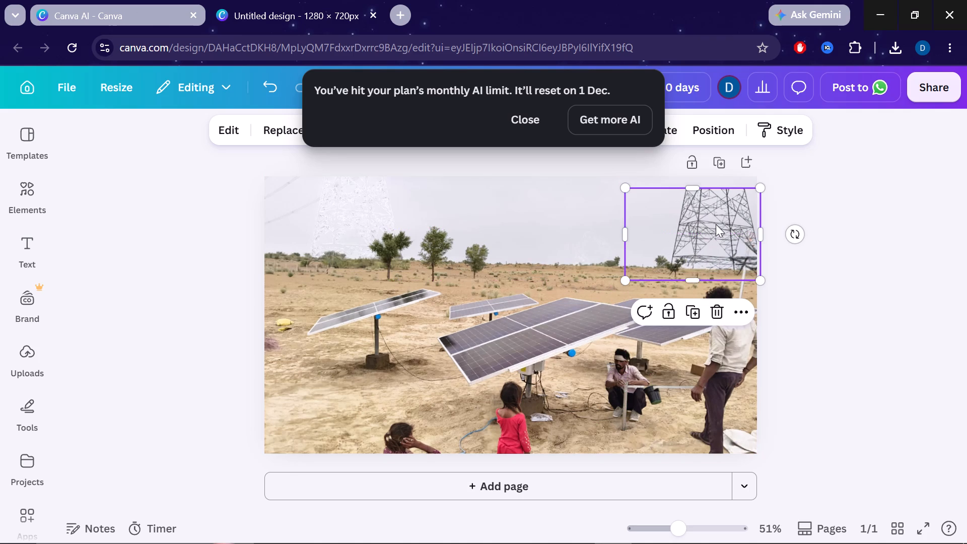
# Move the transmission tower layer back to the page's upper-left area, covering its faint imprint in the sky.
pyautogui.click(848, 233)
pyautogui.moveTo(729, 226); pyautogui.dragTo(370, 203)
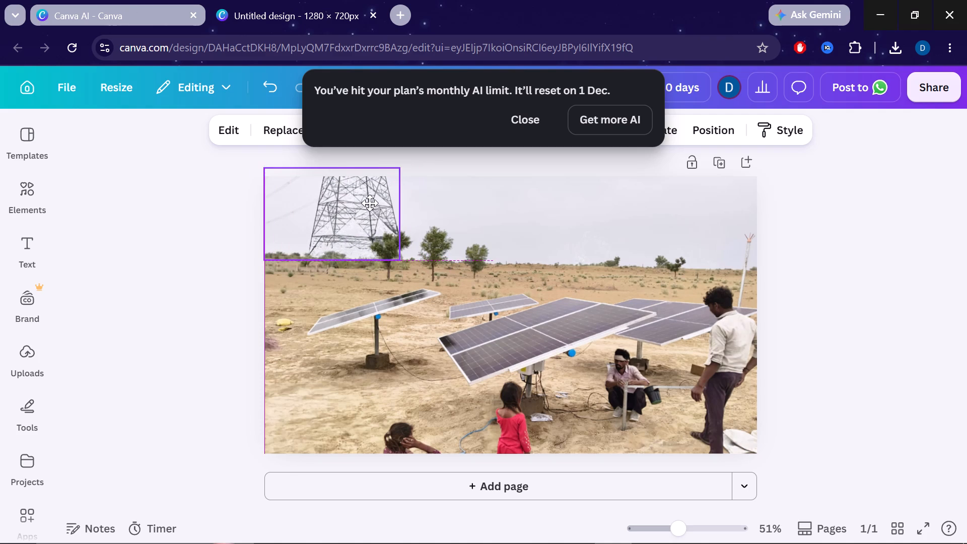
pyautogui.moveTo(370, 203); pyautogui.dragTo(372, 203)
pyautogui.click(289, 208)
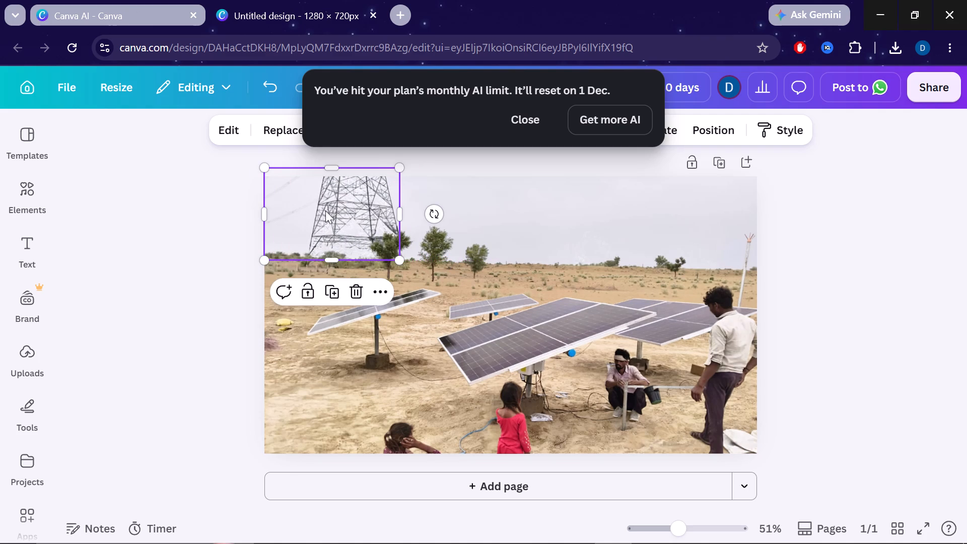
pyautogui.click(506, 276)
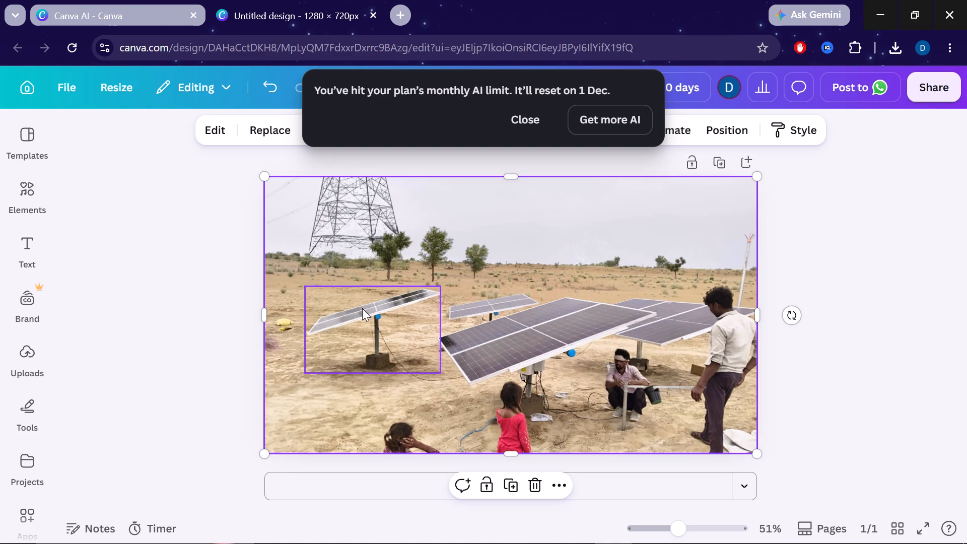
# Move the leftmost solar panel layer across to the page's right edge, behind the standing man and partly off the page.
pyautogui.moveTo(372, 309); pyautogui.dragTo(370, 326)
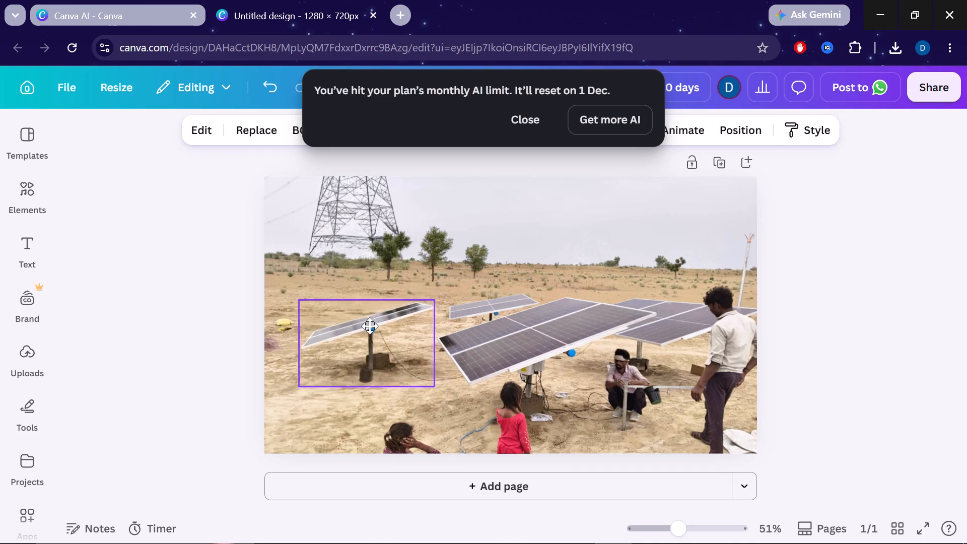
pyautogui.moveTo(370, 326); pyautogui.dragTo(387, 301)
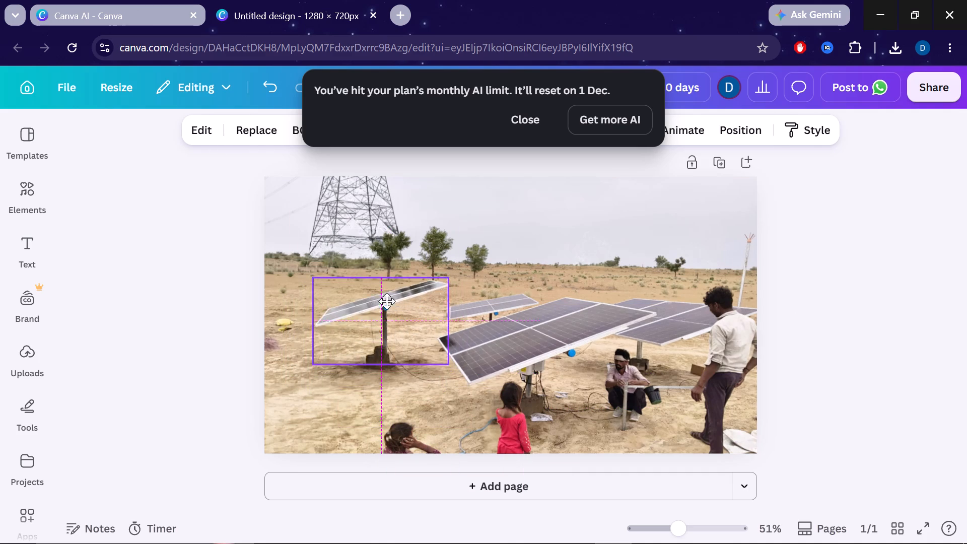
pyautogui.moveTo(387, 301); pyautogui.dragTo(428, 247)
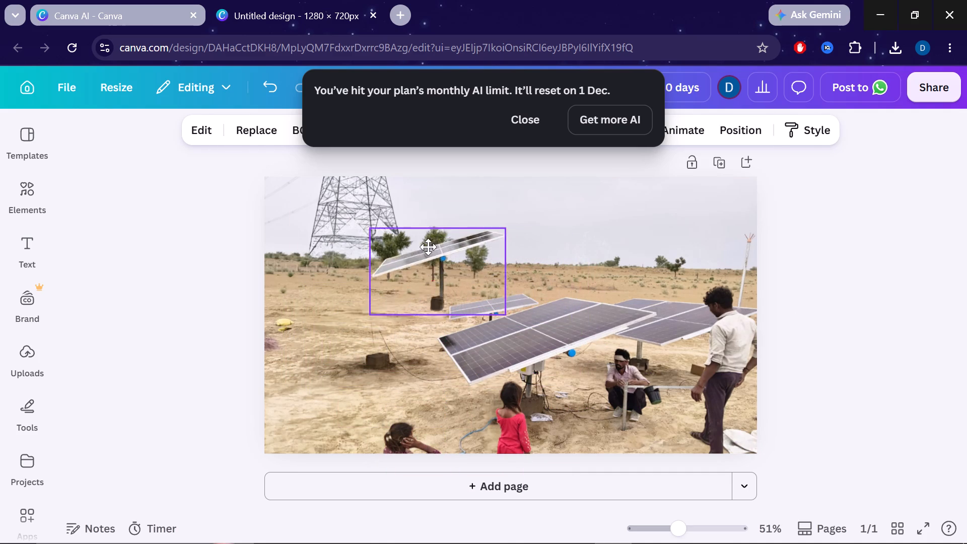
pyautogui.moveTo(428, 247); pyautogui.dragTo(695, 232)
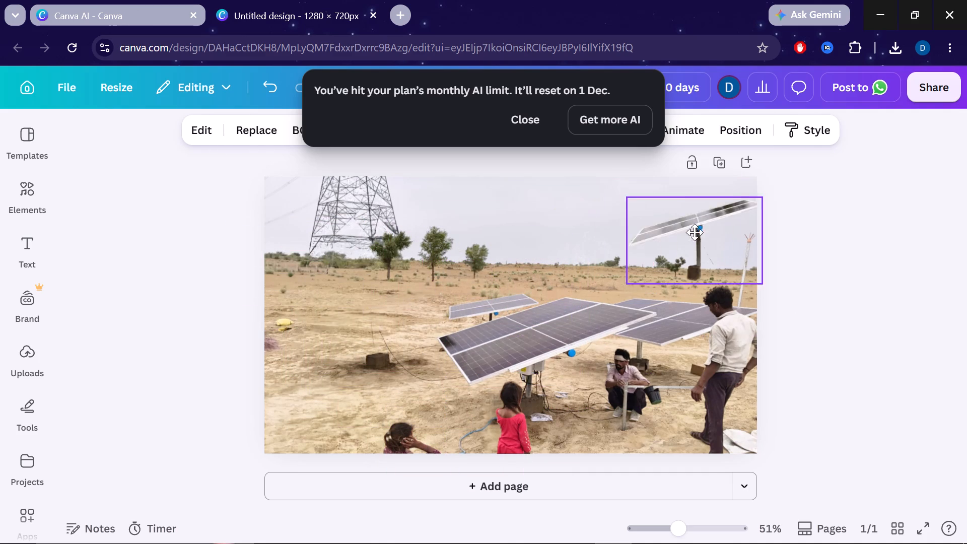
pyautogui.moveTo(695, 232); pyautogui.dragTo(740, 268)
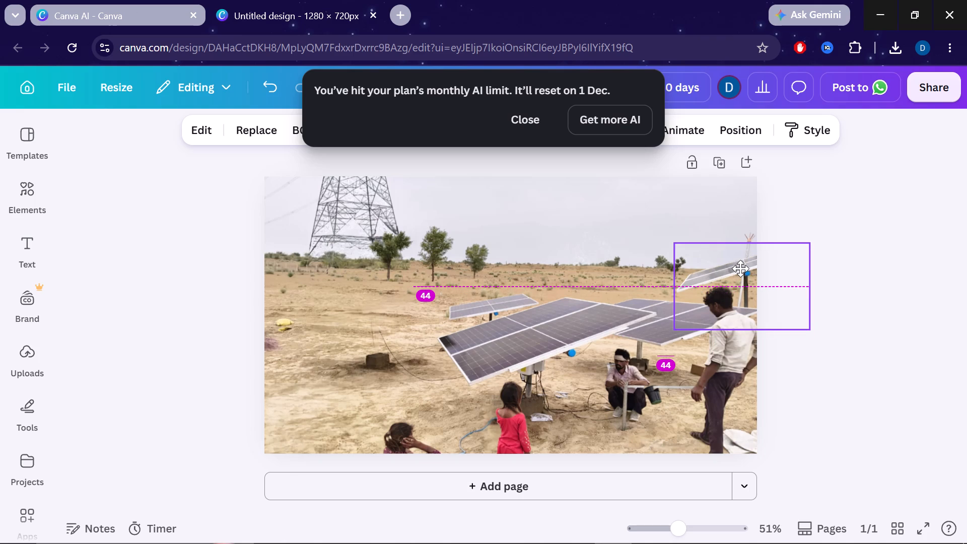
pyautogui.moveTo(740, 268); pyautogui.dragTo(740, 268)
pyautogui.click(615, 253)
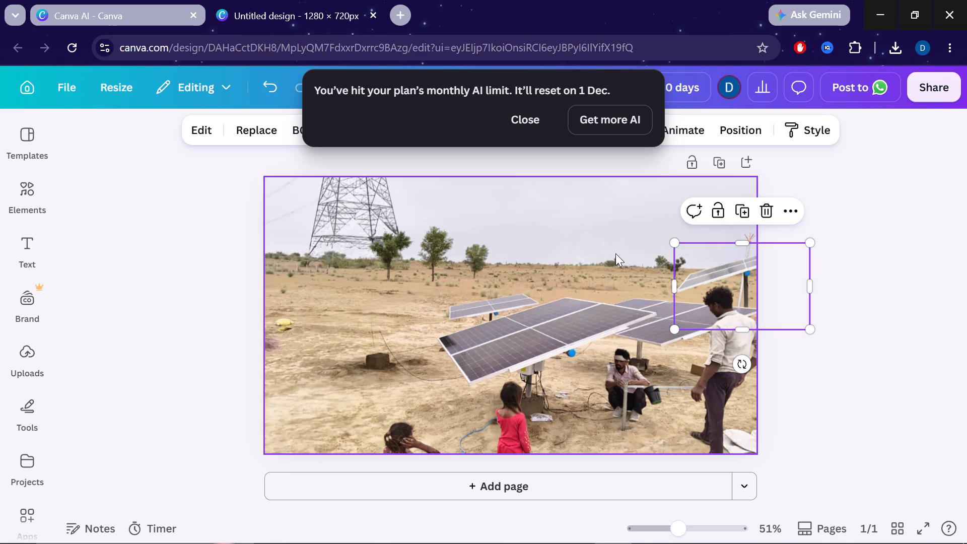
pyautogui.click(378, 362)
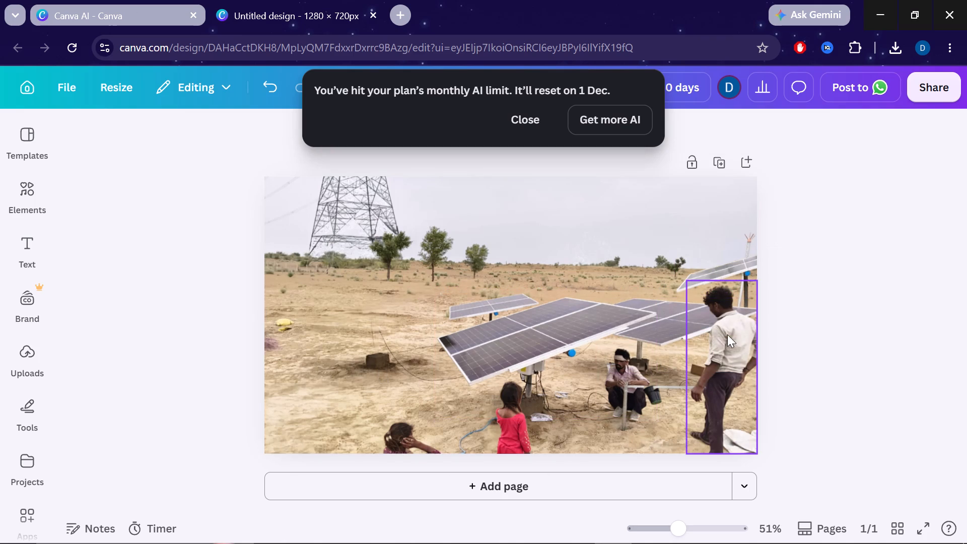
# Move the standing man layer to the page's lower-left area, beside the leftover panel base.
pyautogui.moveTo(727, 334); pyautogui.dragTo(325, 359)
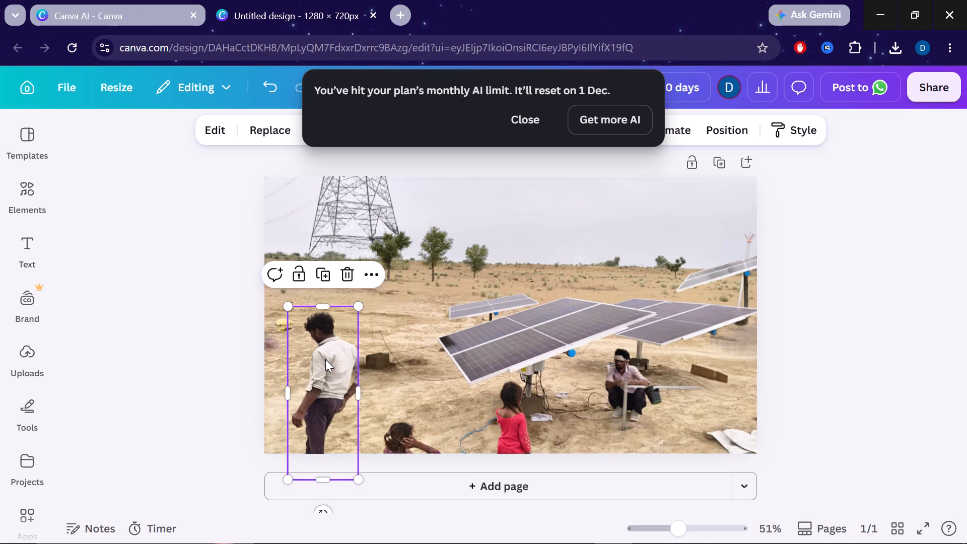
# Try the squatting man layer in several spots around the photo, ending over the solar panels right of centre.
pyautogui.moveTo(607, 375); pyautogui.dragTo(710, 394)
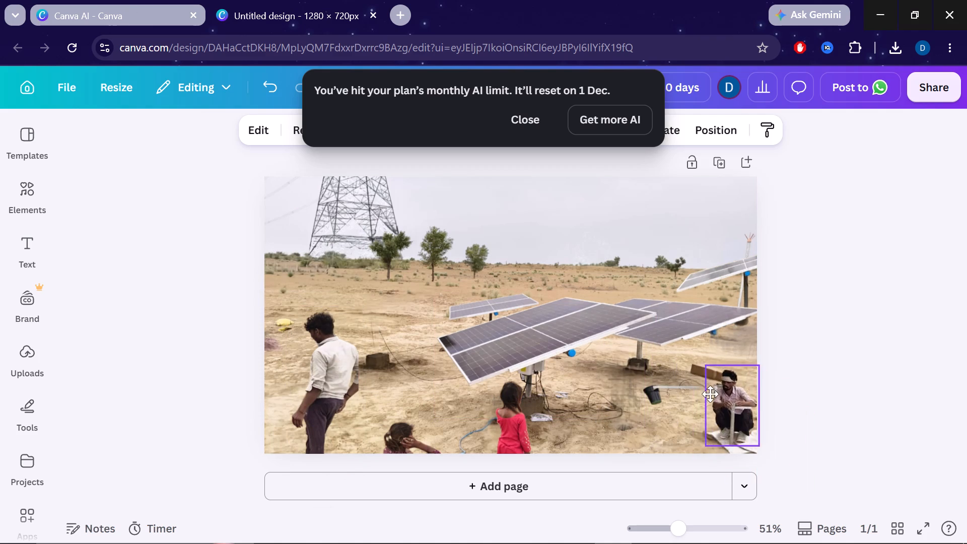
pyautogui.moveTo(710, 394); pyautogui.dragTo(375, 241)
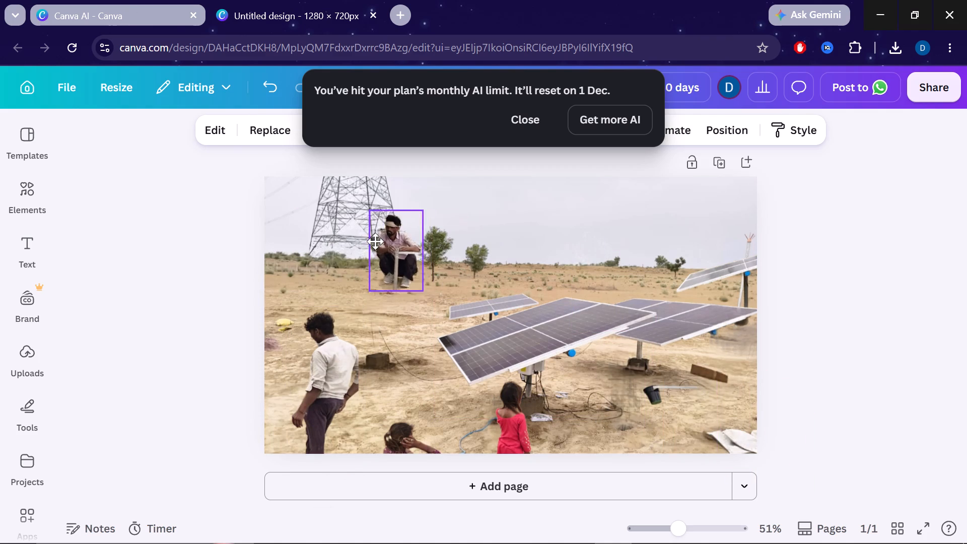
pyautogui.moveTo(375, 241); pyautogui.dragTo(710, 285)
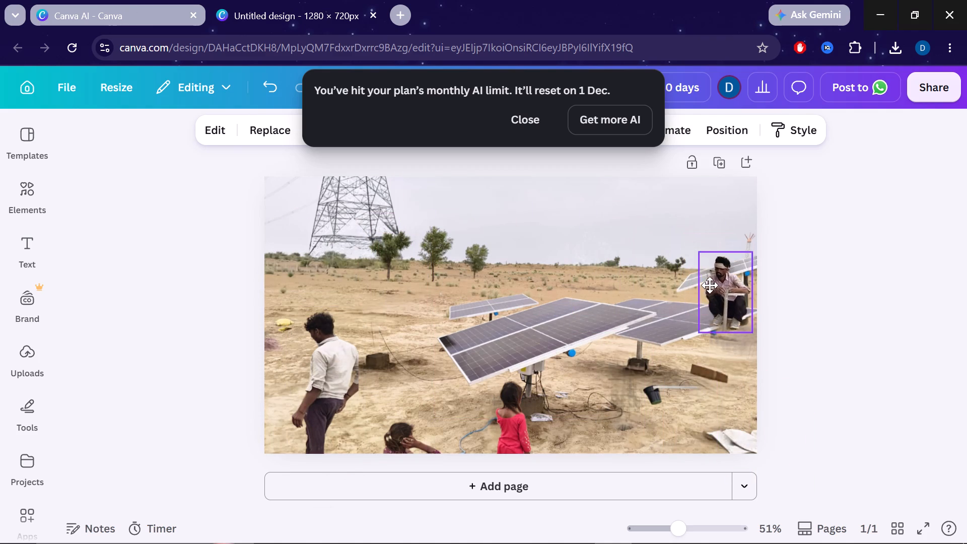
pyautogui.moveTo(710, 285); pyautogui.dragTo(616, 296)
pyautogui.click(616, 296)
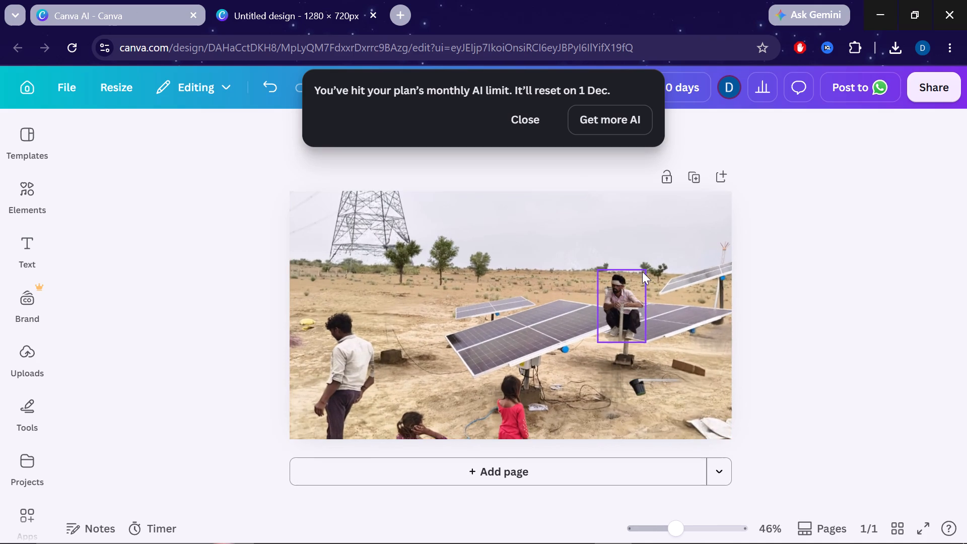
# Shrink the squatting man layer to a tiny distant figure and place him on the sand between the two leftmost trees.
pyautogui.click(620, 294)
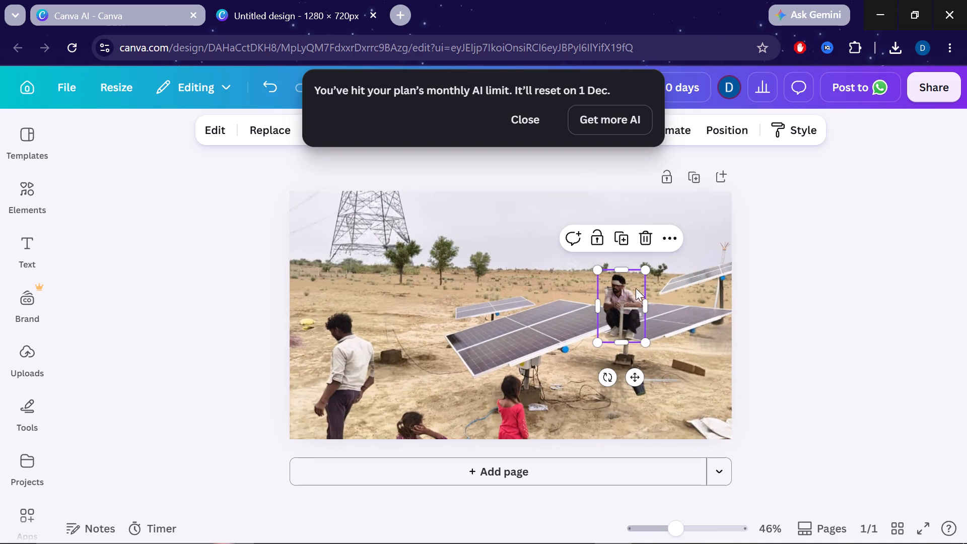
pyautogui.moveTo(647, 274); pyautogui.dragTo(630, 321)
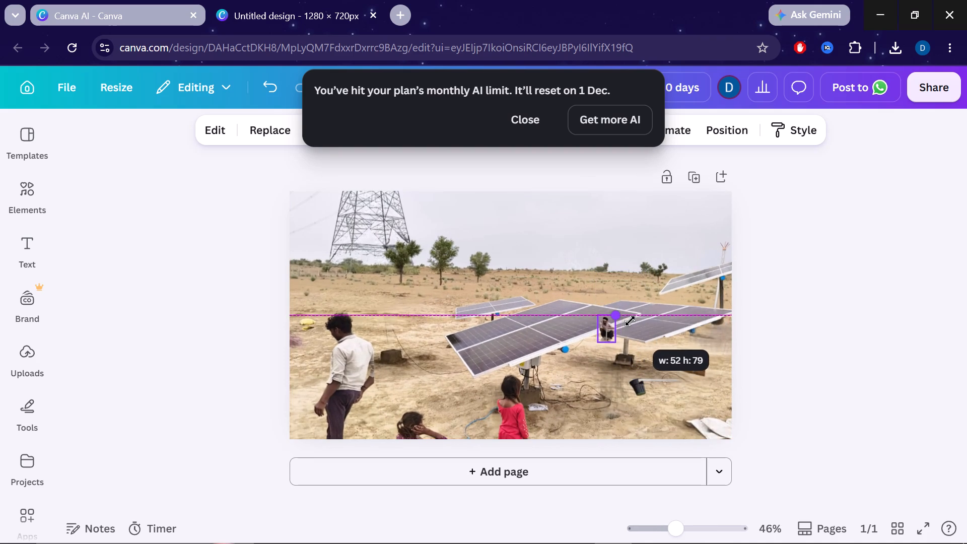
pyautogui.moveTo(630, 321); pyautogui.dragTo(631, 320)
pyautogui.moveTo(612, 319); pyautogui.dragTo(381, 264)
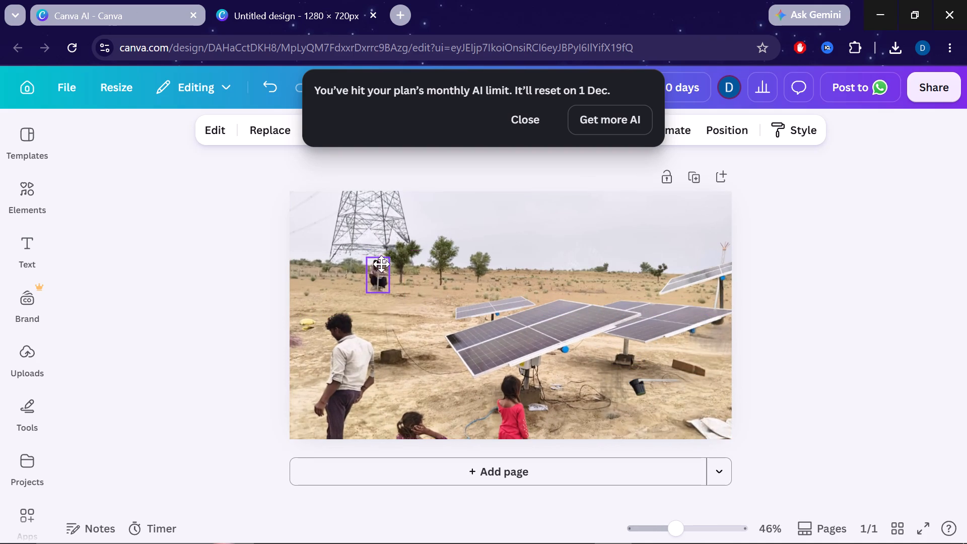
pyautogui.moveTo(381, 264); pyautogui.dragTo(436, 265)
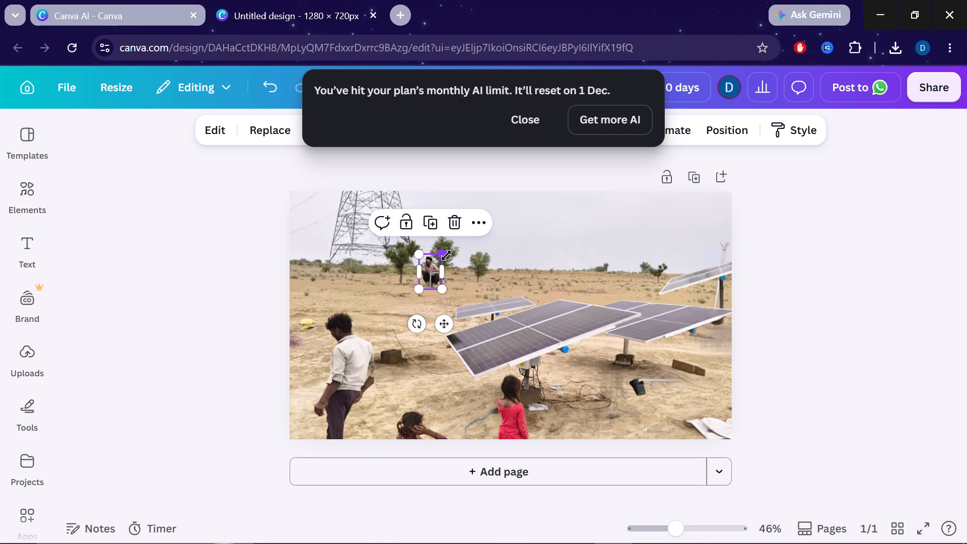
pyautogui.moveTo(444, 255); pyautogui.dragTo(435, 275)
pyautogui.click(479, 274)
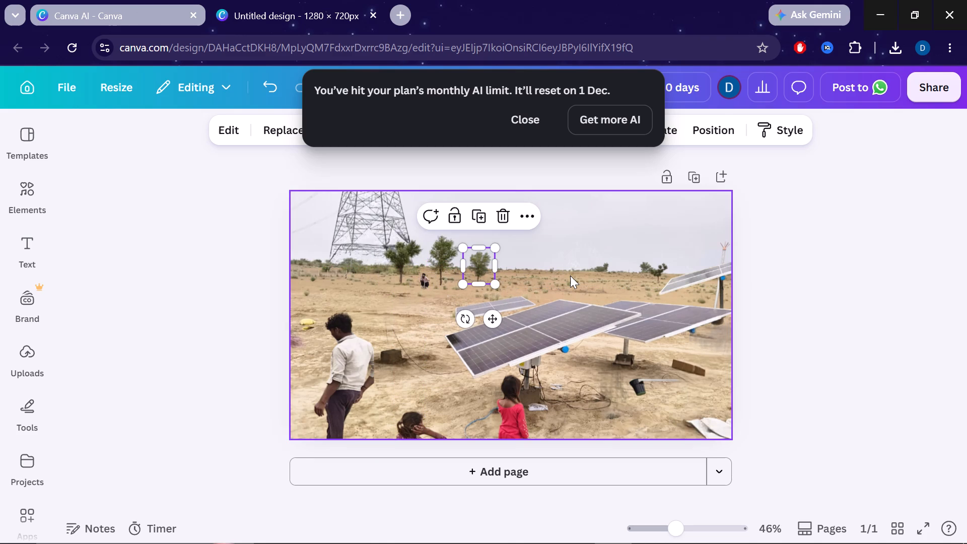
# Move the tiny squatting man to the foot of the leftmost tree and shrink him slightly more.
pyautogui.click(570, 276)
pyautogui.moveTo(427, 274); pyautogui.dragTo(431, 269)
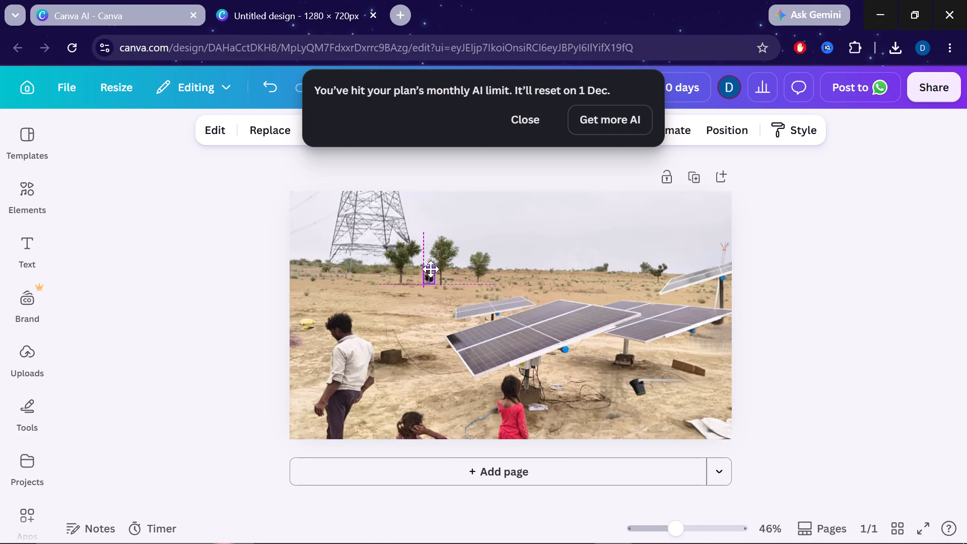
pyautogui.moveTo(431, 269); pyautogui.dragTo(396, 266)
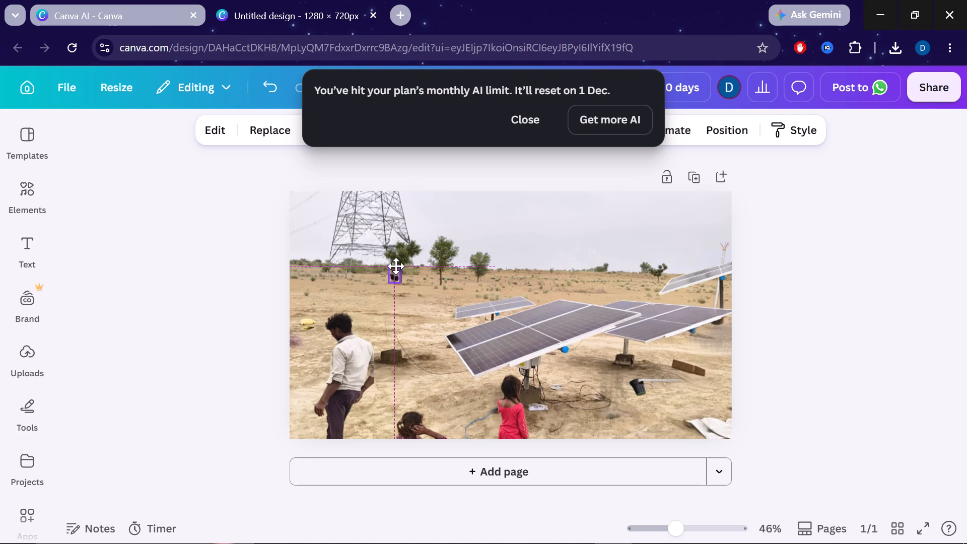
pyautogui.moveTo(396, 266); pyautogui.dragTo(397, 267)
pyautogui.moveTo(400, 267); pyautogui.dragTo(392, 275)
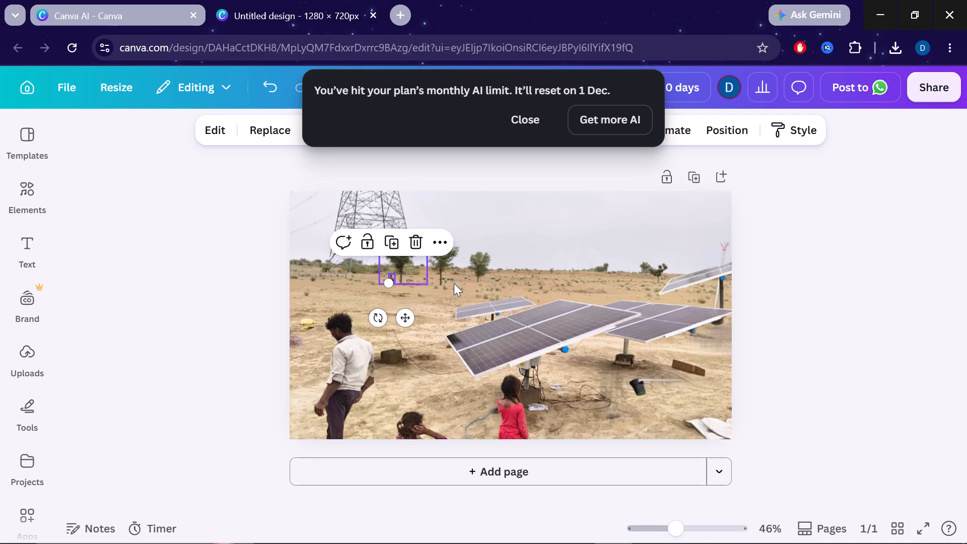
pyautogui.click(471, 281)
pyautogui.click(609, 243)
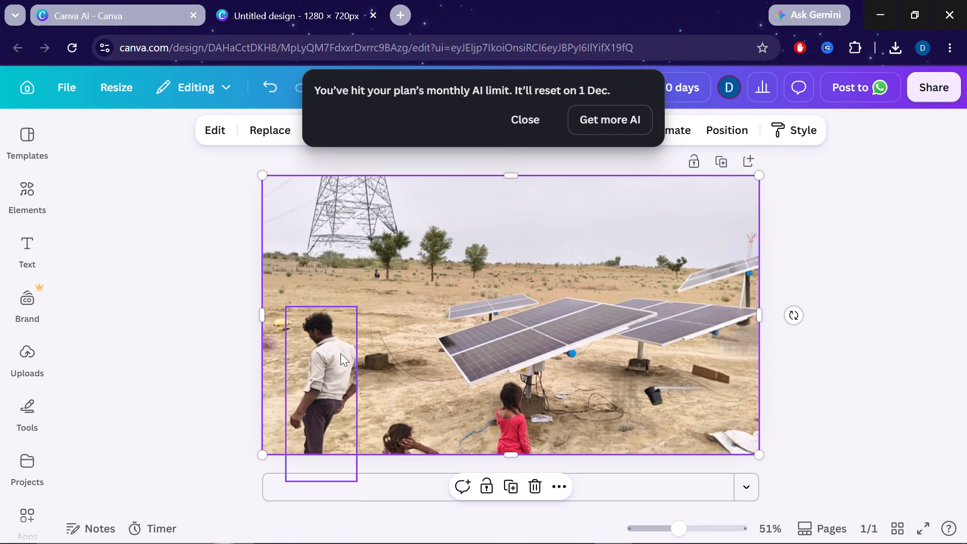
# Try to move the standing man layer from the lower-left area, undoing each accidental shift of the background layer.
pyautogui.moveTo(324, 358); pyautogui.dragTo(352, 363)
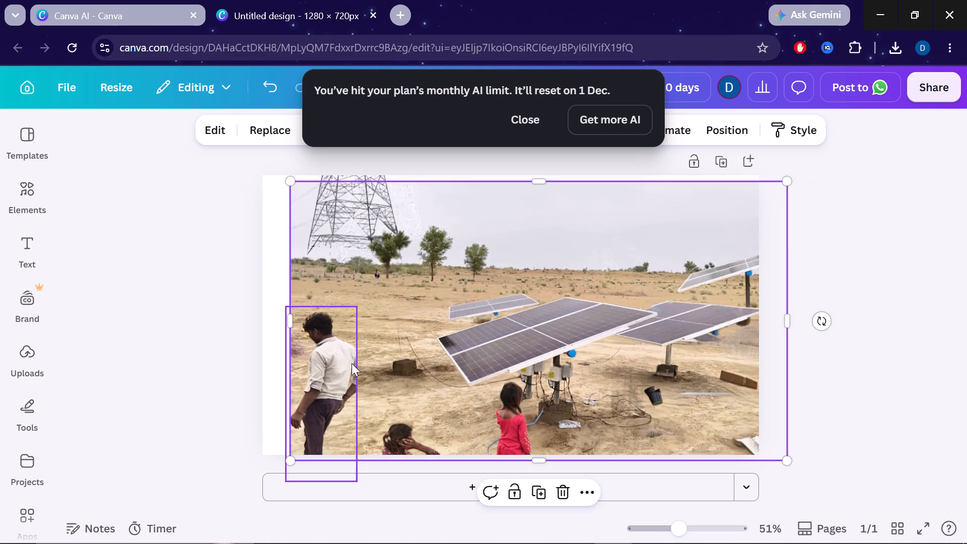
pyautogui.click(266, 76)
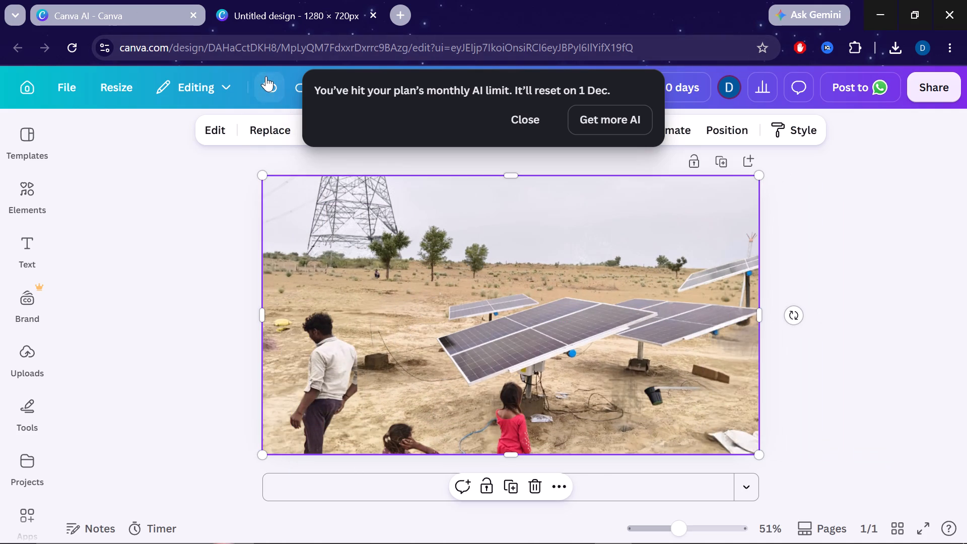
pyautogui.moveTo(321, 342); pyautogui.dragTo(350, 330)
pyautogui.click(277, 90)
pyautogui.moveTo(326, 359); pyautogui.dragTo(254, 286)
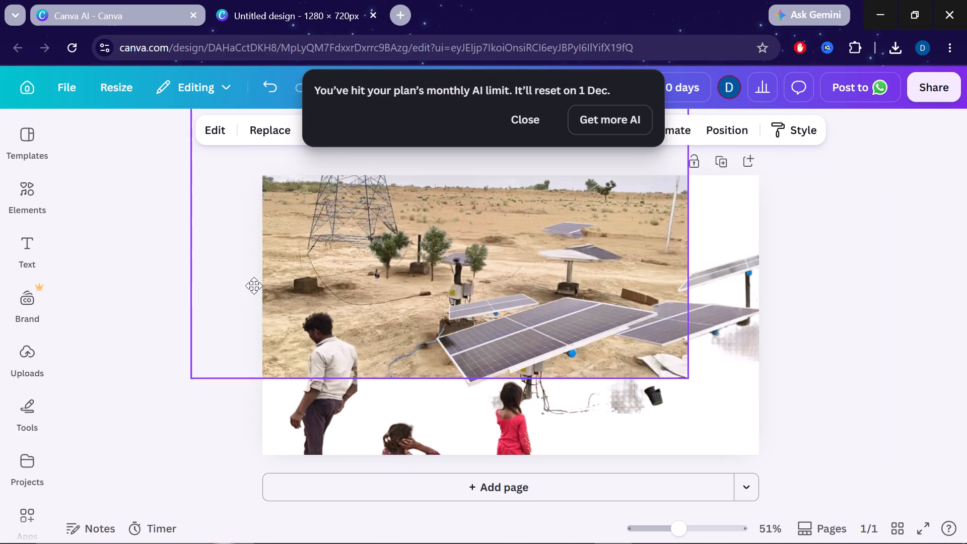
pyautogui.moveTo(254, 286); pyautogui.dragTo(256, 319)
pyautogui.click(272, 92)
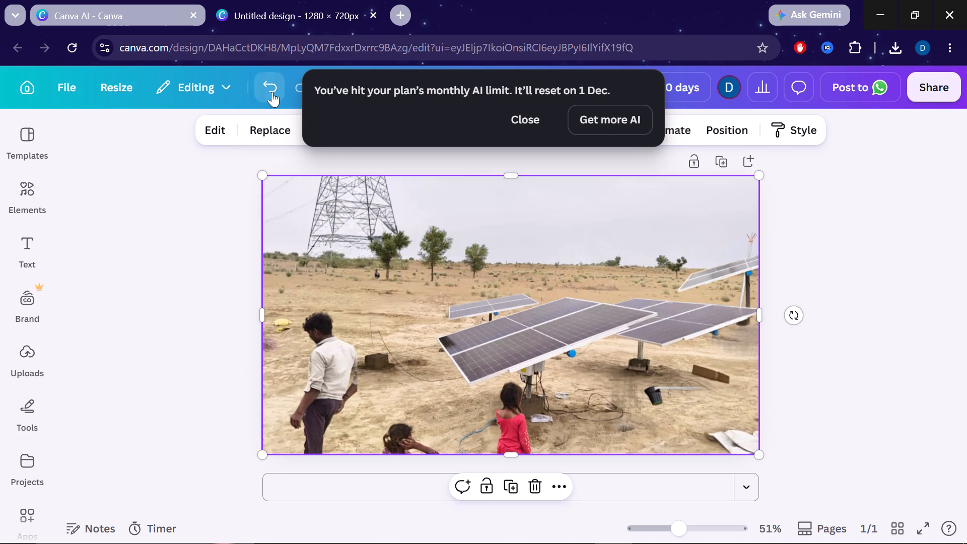
# Move the standing man layer back against the page's right edge with his feet at the bottom edge, and leave nothing selected.
pyautogui.click(330, 355)
pyautogui.moveTo(330, 355); pyautogui.dragTo(501, 343)
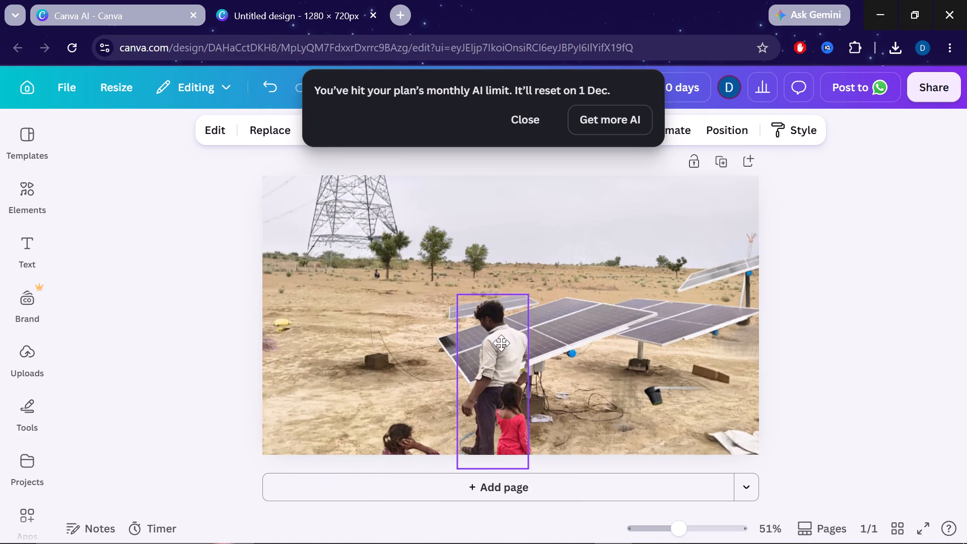
pyautogui.moveTo(501, 343); pyautogui.dragTo(746, 332)
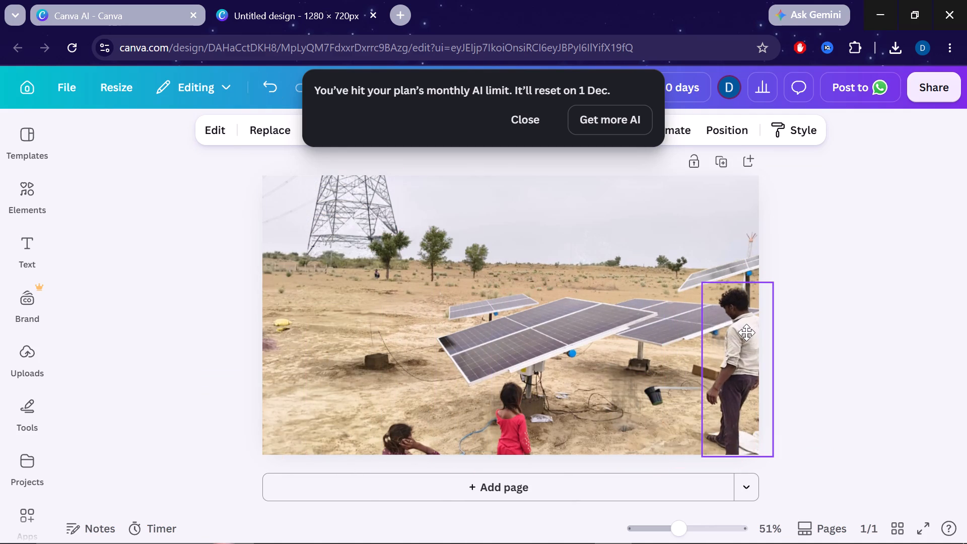
pyautogui.moveTo(746, 332); pyautogui.dragTo(733, 327)
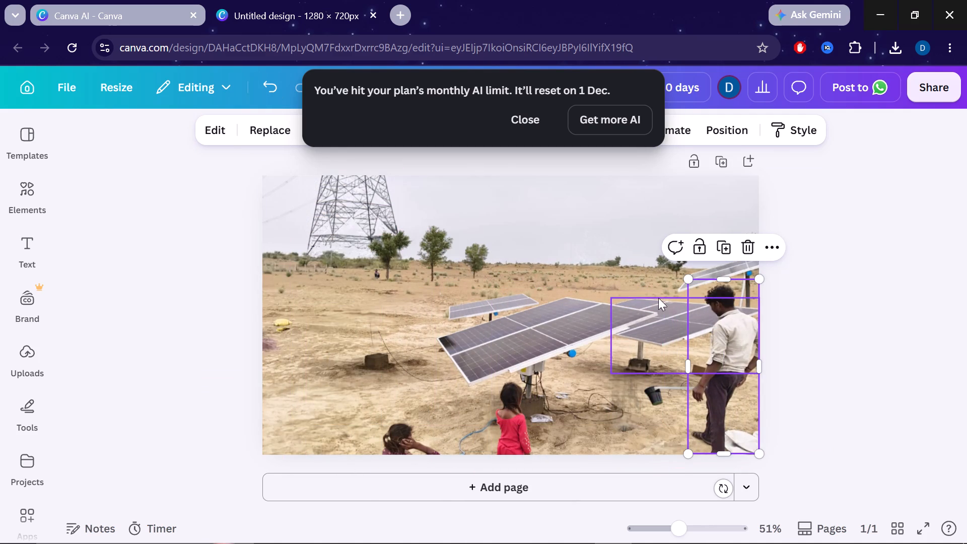
pyautogui.click(624, 387)
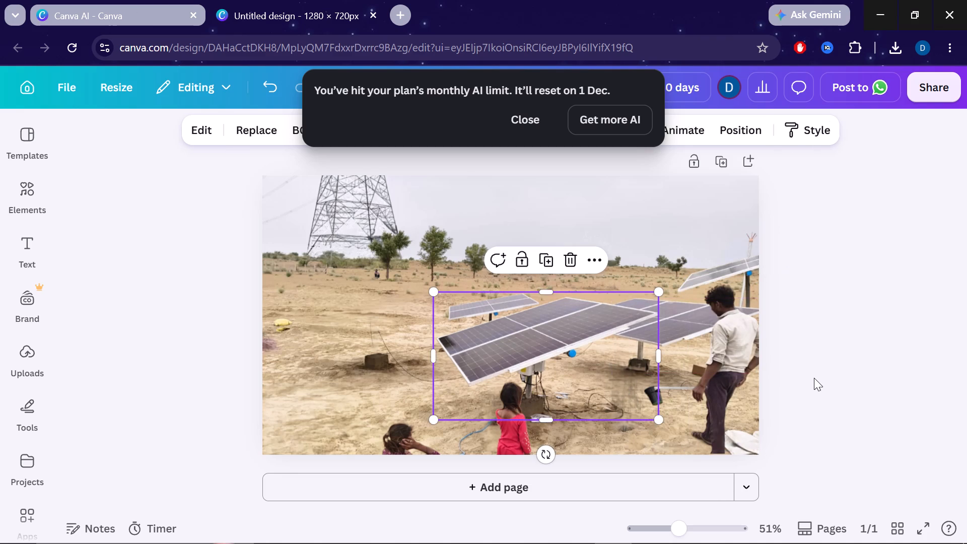
pyautogui.click(814, 378)
pyautogui.click(814, 378)
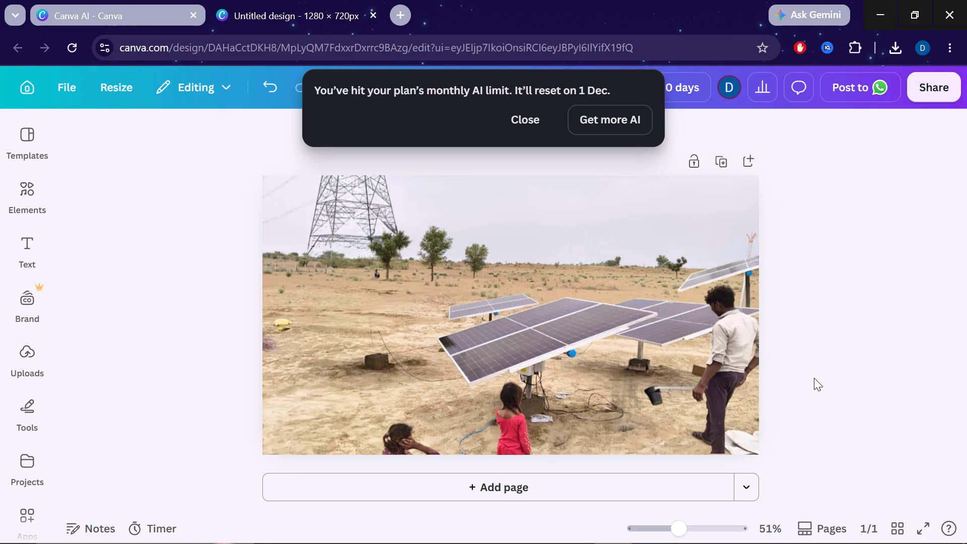
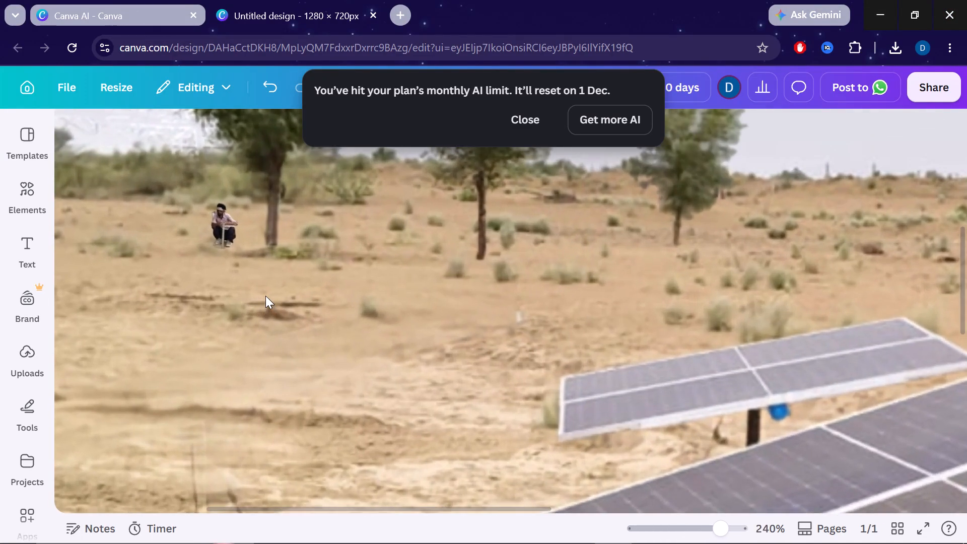
# Examine the tiny squatting man beside the leftmost tree up close, and check how he fits in the full page composition.
pyautogui.scroll(-1, 265, 296)
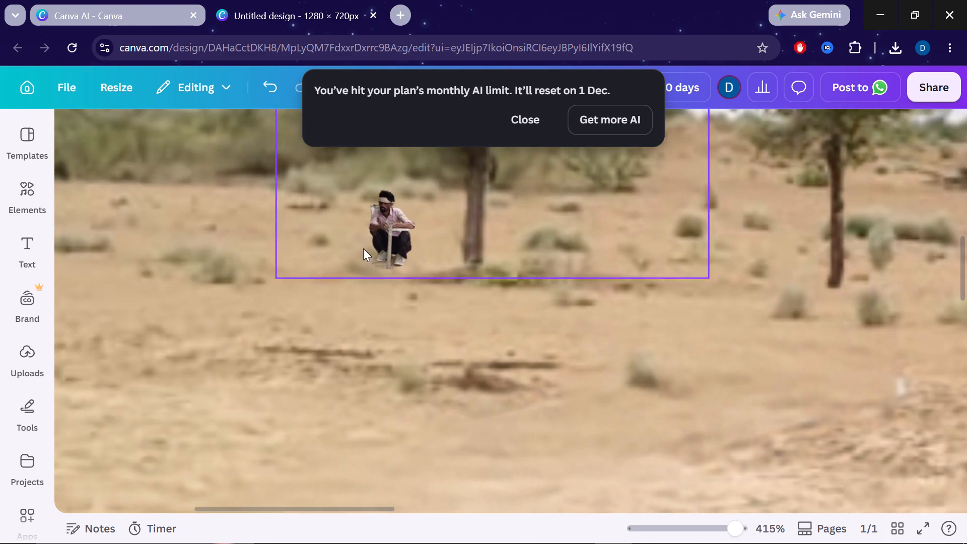
pyautogui.click(457, 239)
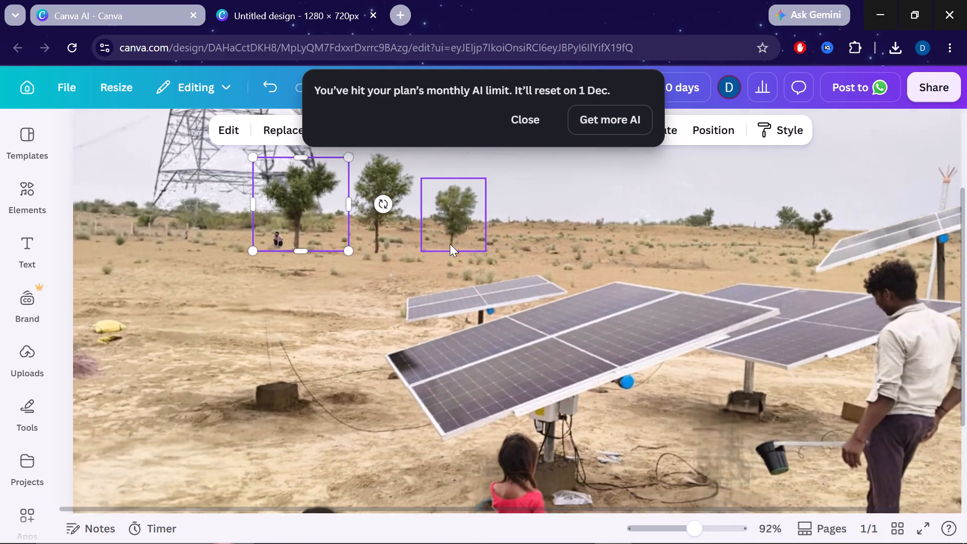
pyautogui.click(277, 378)
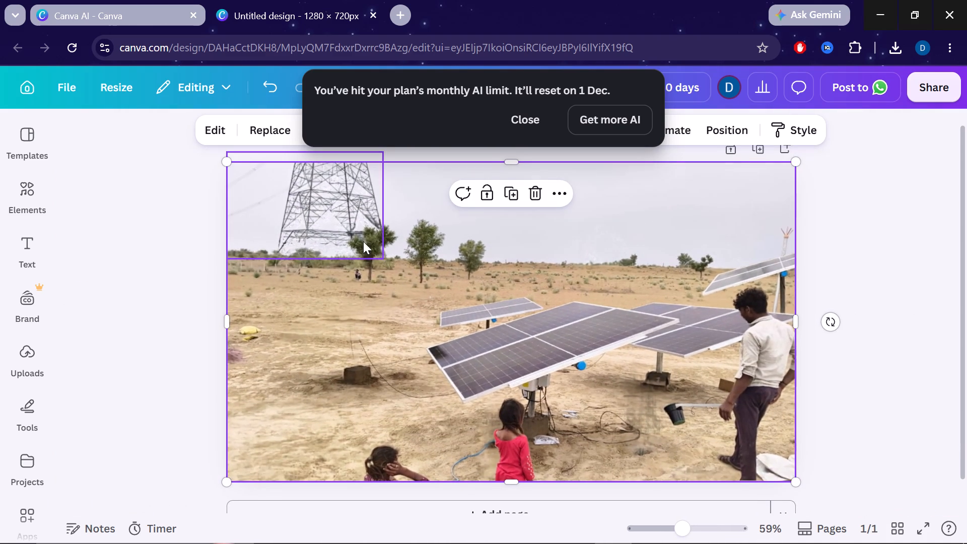
pyautogui.click(356, 273)
pyautogui.moveTo(397, 289); pyautogui.dragTo(403, 297)
pyautogui.click(403, 297)
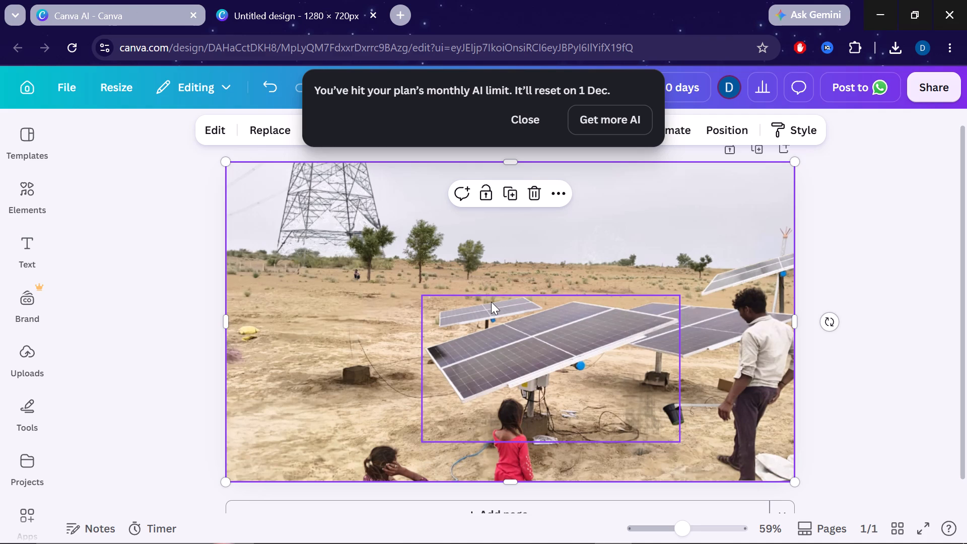
pyautogui.click(410, 262)
pyautogui.click(360, 289)
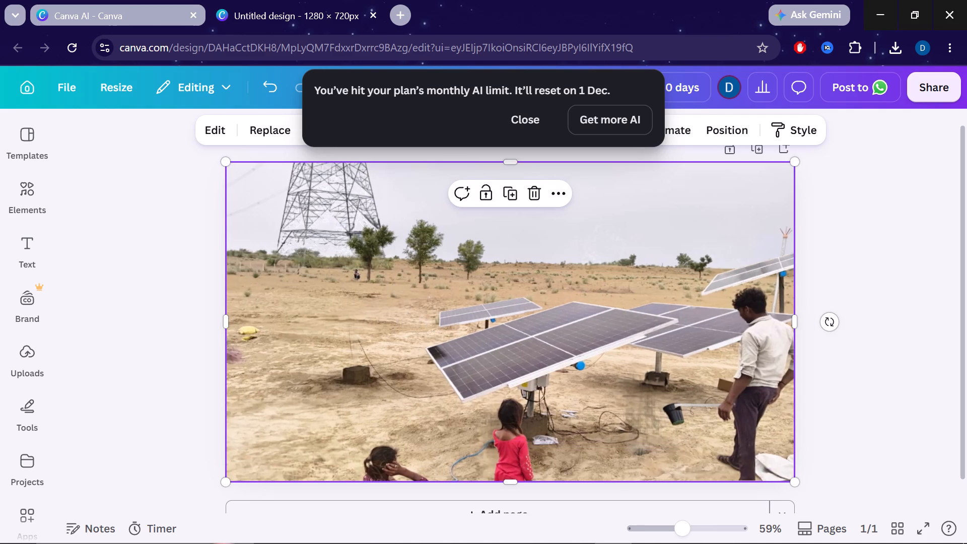
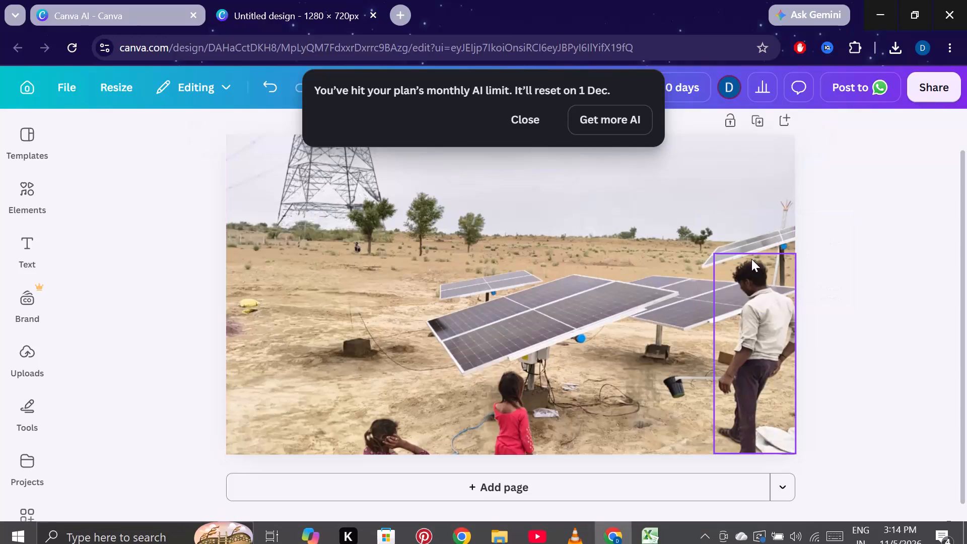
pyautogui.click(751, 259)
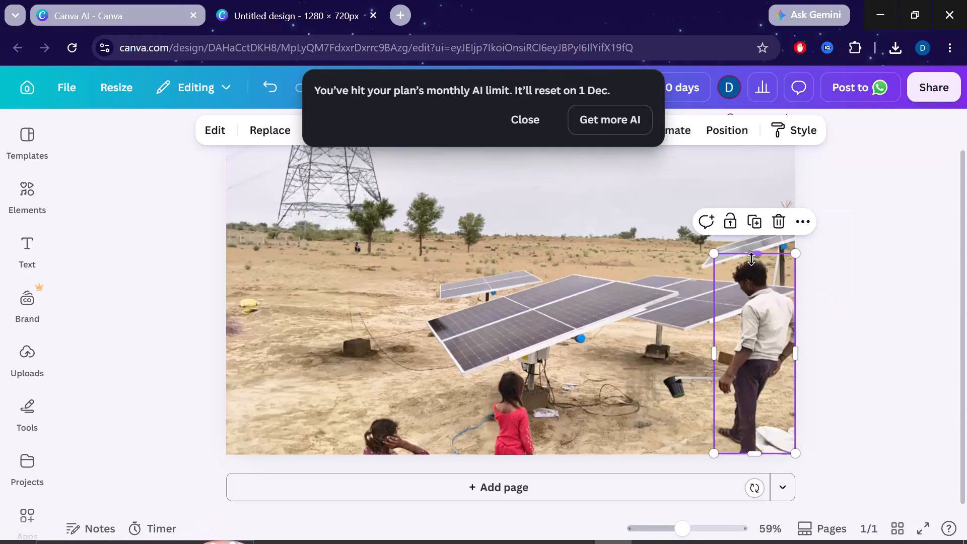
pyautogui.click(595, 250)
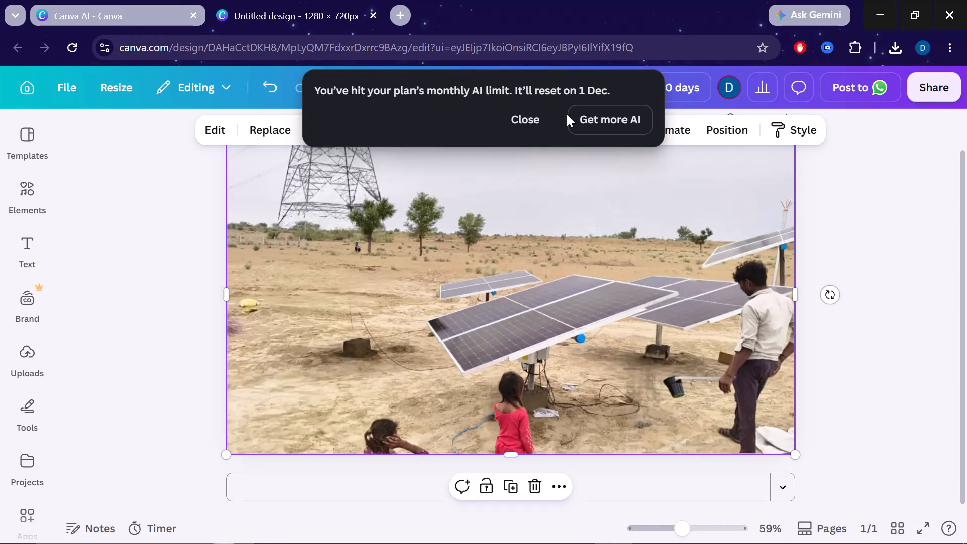